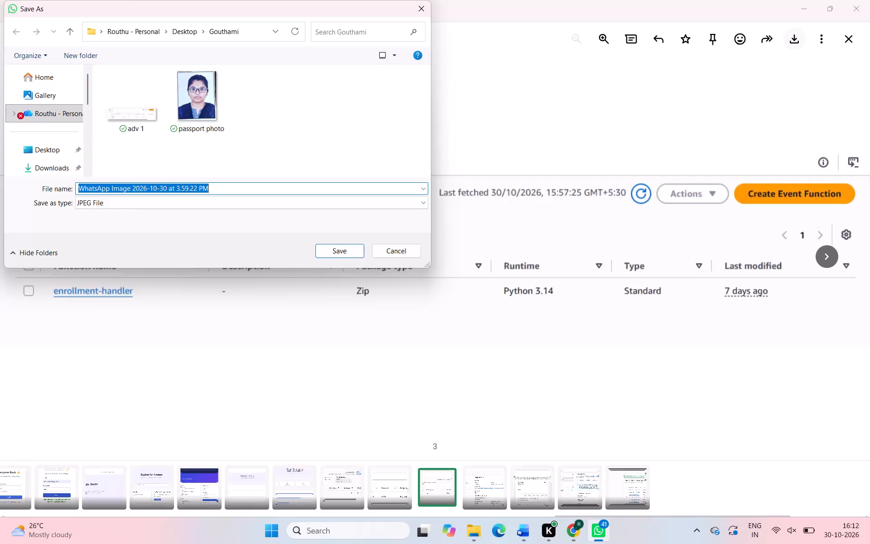
# Enter "adv 2" as the file name for the JPEG image showing the enrollment-handler function list.
pyautogui.write('adv')
pyautogui.press('space')
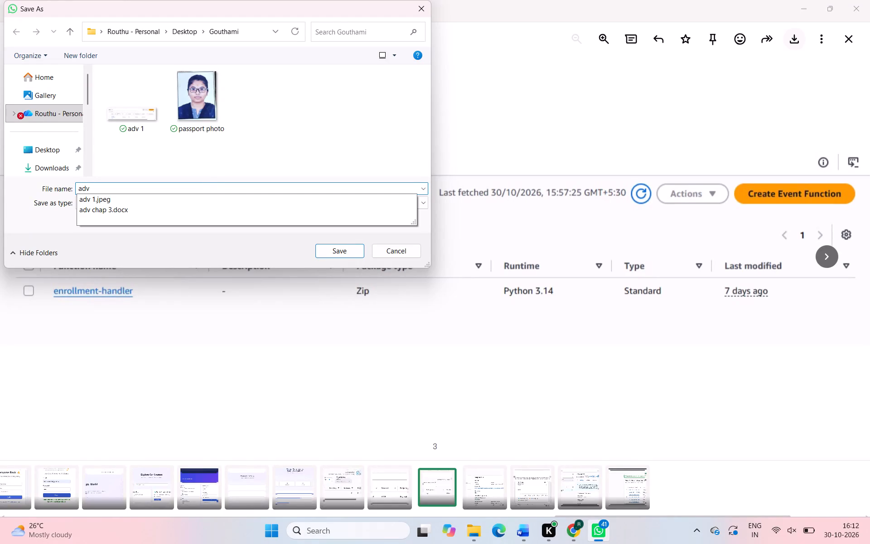
pyautogui.press('2')
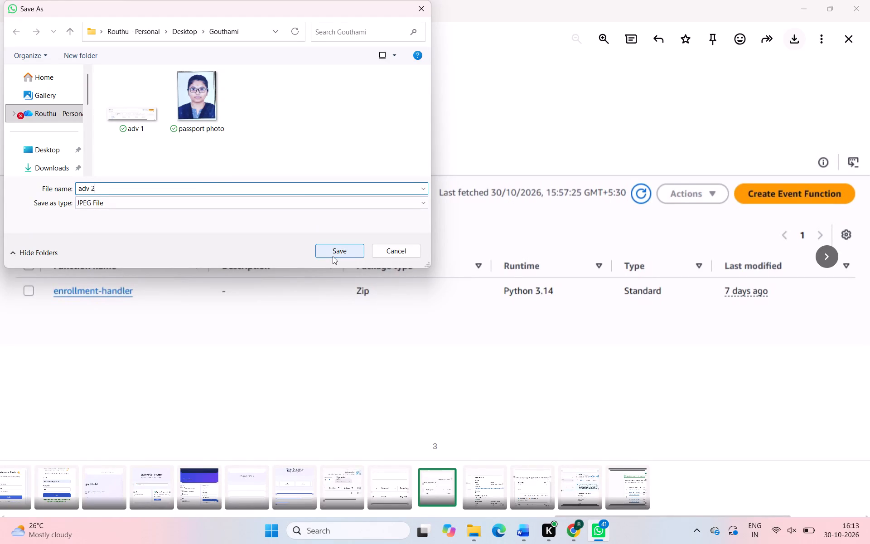
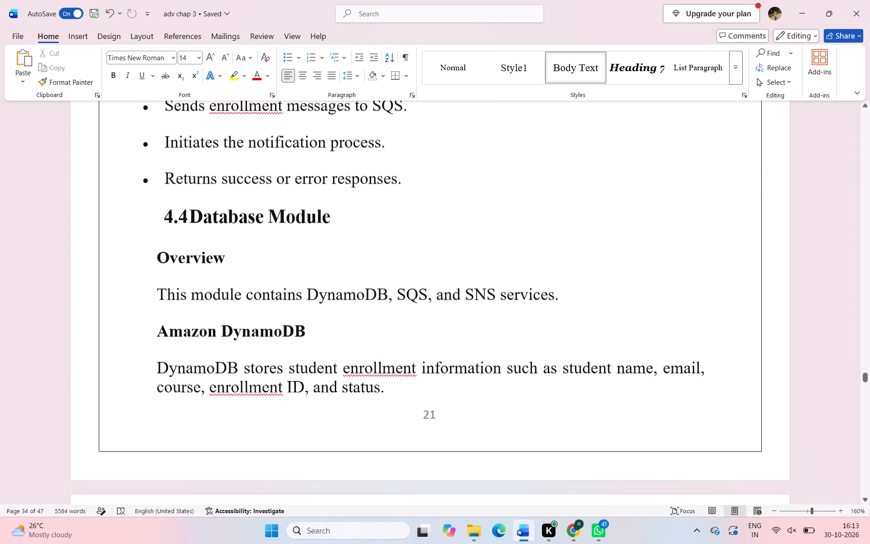
# Paste the copied APIs list screenshot on a new unbulleted line after "Returns success or error responses." in section 4.3 Lambda Processing Module.
pyautogui.hscroll(2, 567, 196)
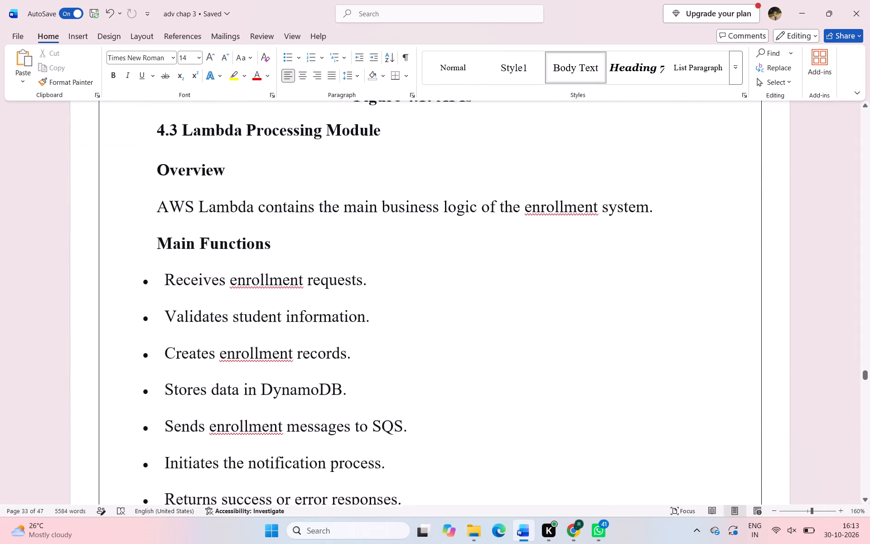
pyautogui.hscroll(1, 567, 196)
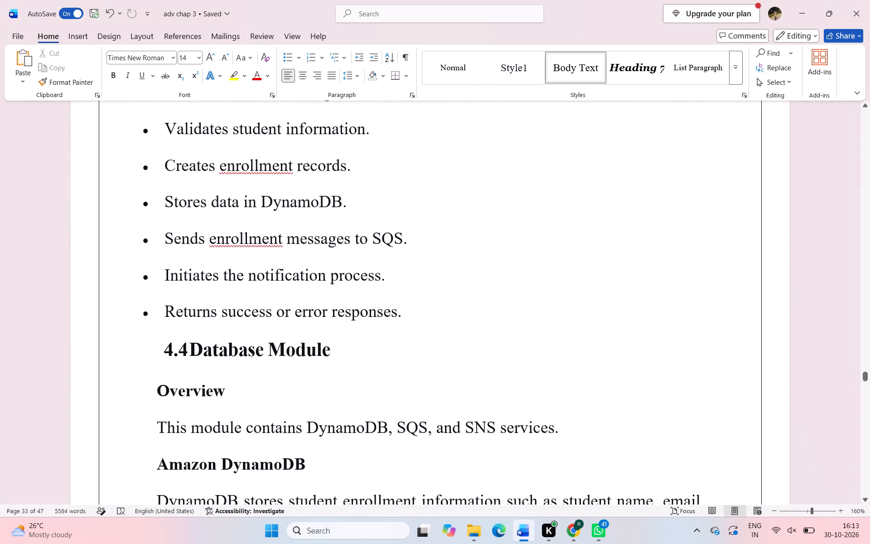
pyautogui.click(411, 313)
pyautogui.press('Return')
pyautogui.press('BackSpace')
pyautogui.press('BackSpace')
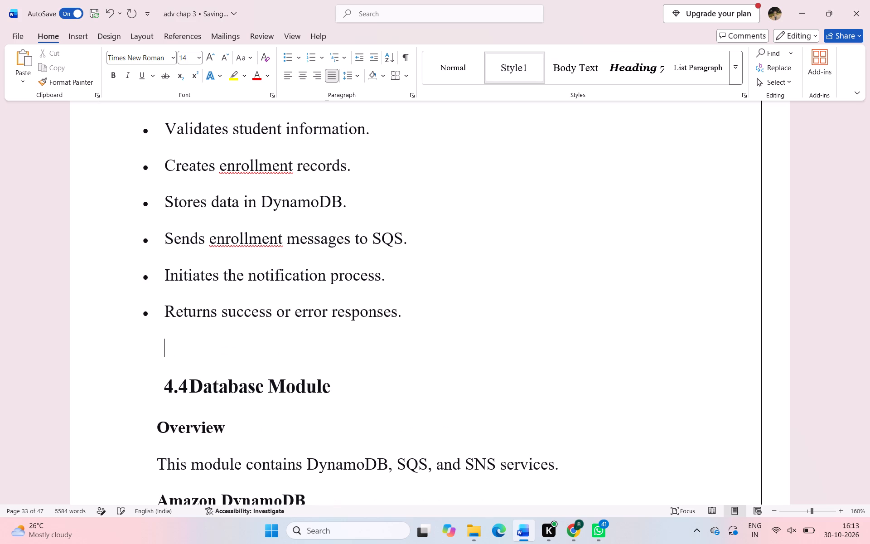
pyautogui.hotkey('ctrl', 'v')
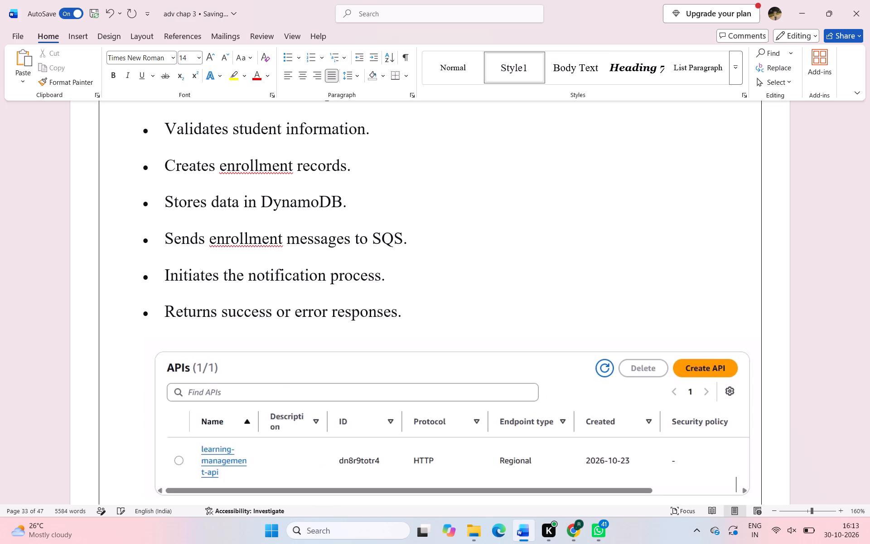
pyautogui.scroll(-1, 431, 359)
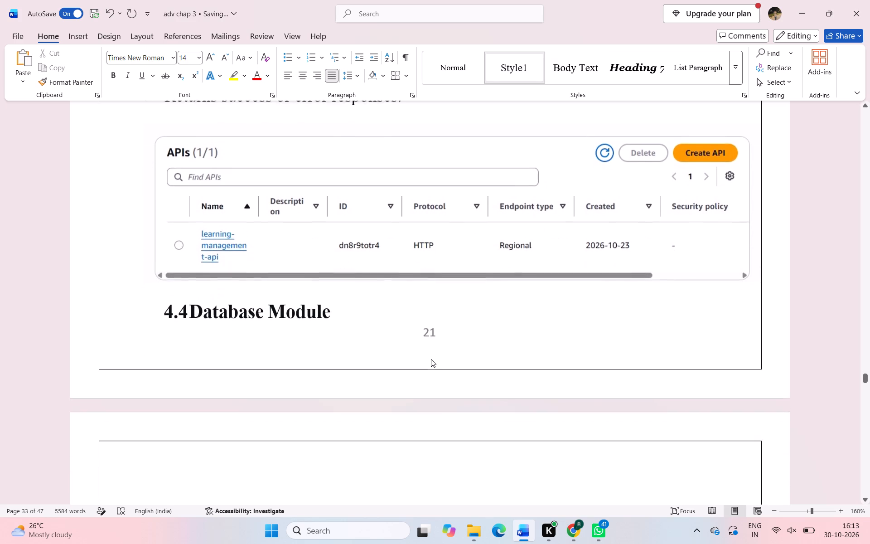
pyautogui.click(735, 272)
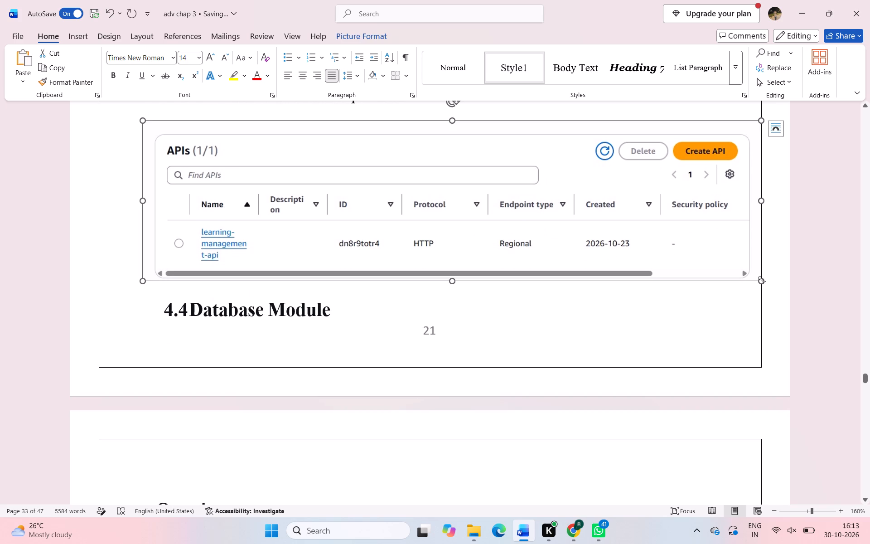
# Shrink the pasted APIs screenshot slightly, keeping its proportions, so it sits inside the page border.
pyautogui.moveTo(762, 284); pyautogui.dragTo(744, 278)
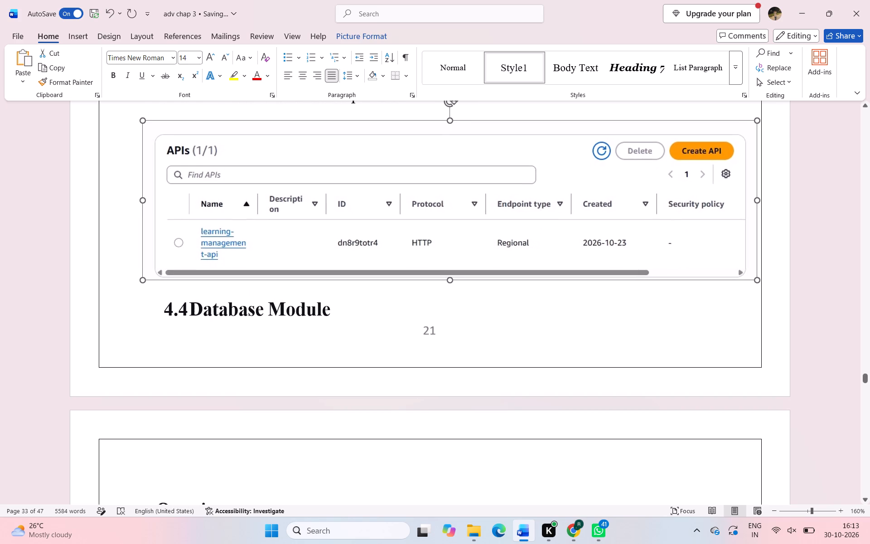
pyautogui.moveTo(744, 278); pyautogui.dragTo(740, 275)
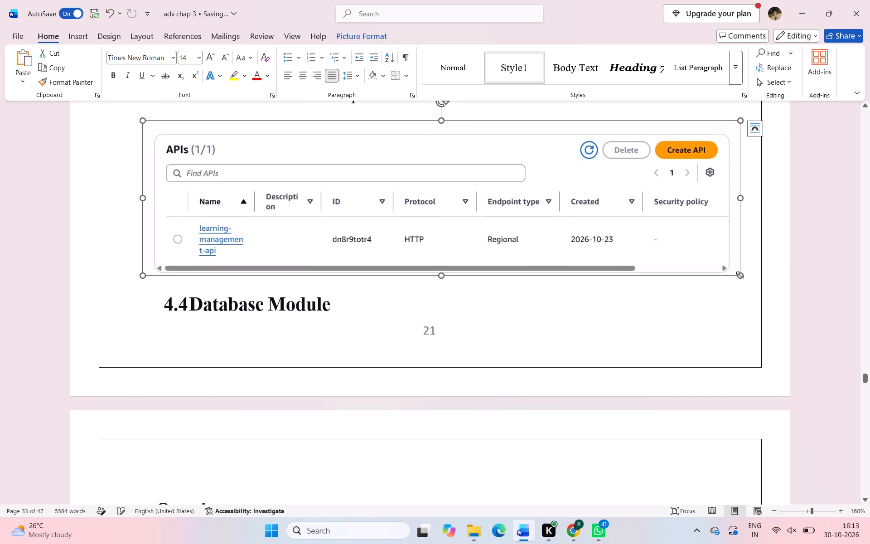
# Remove the indent before the APIs screenshot so it starts at the page's left text margin.
pyautogui.click(140, 127)
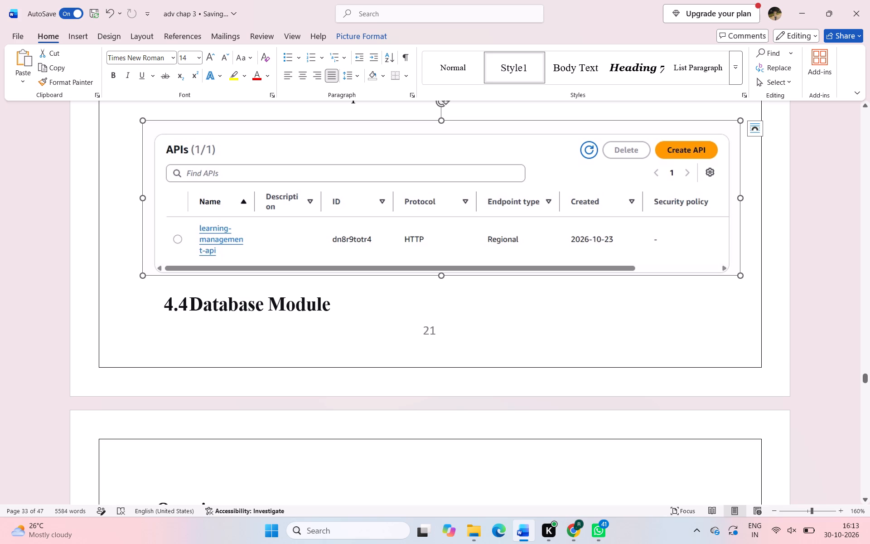
pyautogui.click(144, 129)
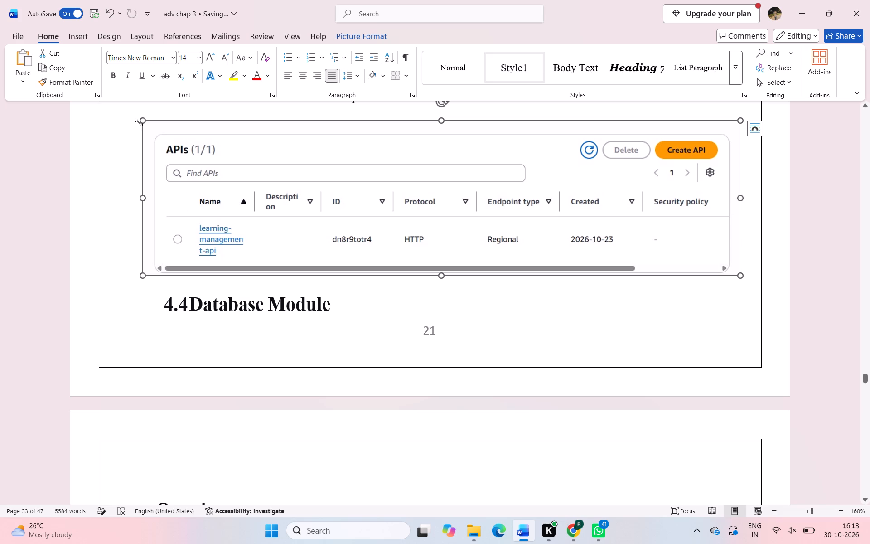
pyautogui.click(139, 122)
pyautogui.click(132, 123)
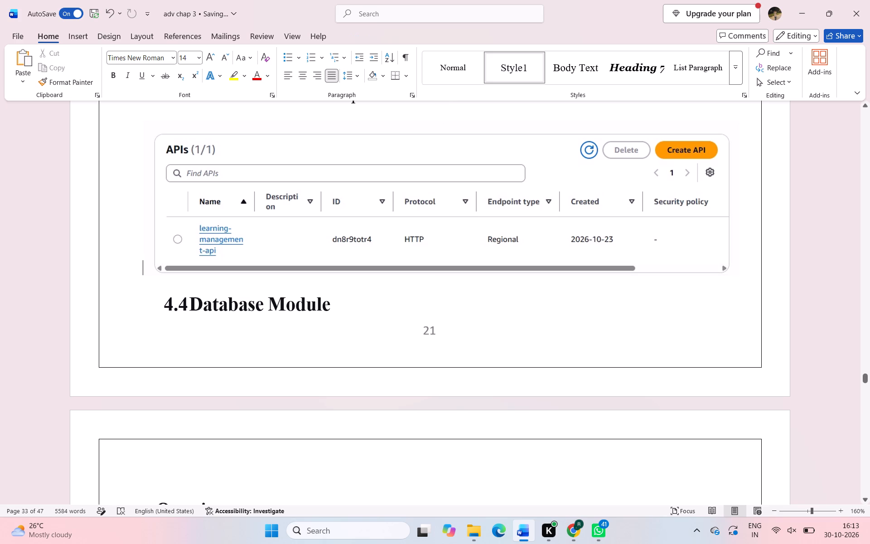
pyautogui.press('BackSpace')
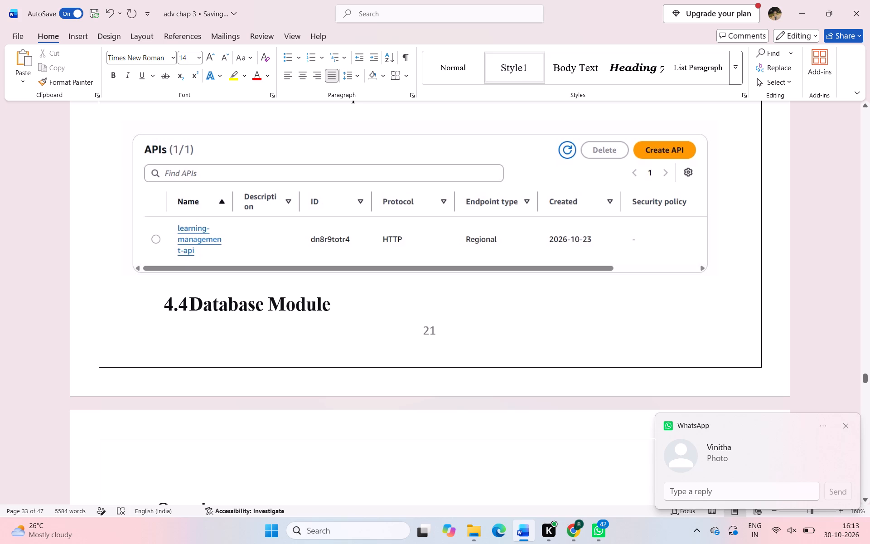
# Enlarge the APIs screenshot proportionally so it nearly spans the page width while staying inside the page border.
pyautogui.click(430, 220)
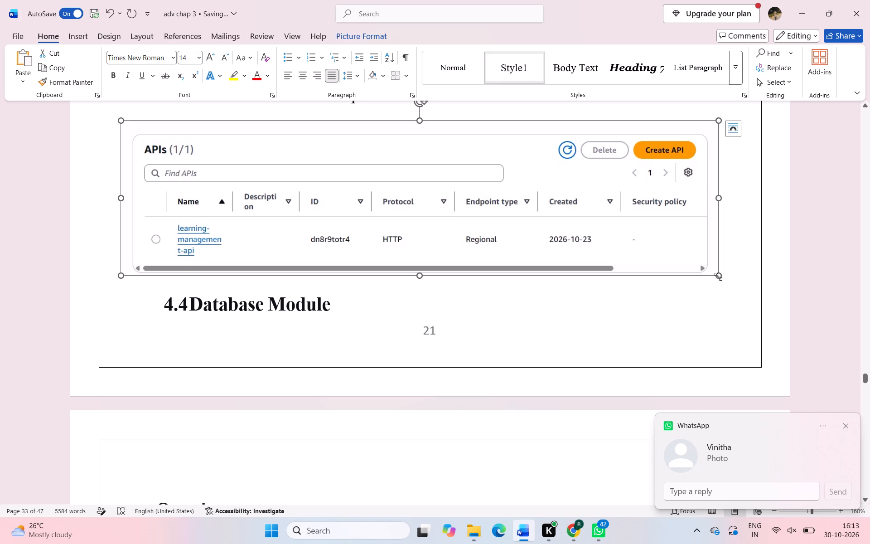
pyautogui.moveTo(721, 277); pyautogui.dragTo(737, 284)
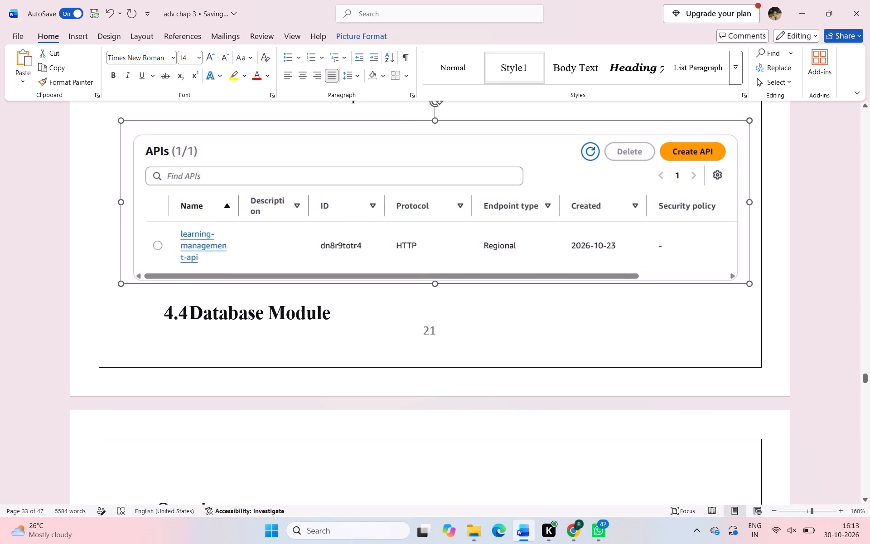
pyautogui.moveTo(737, 284); pyautogui.dragTo(732, 281)
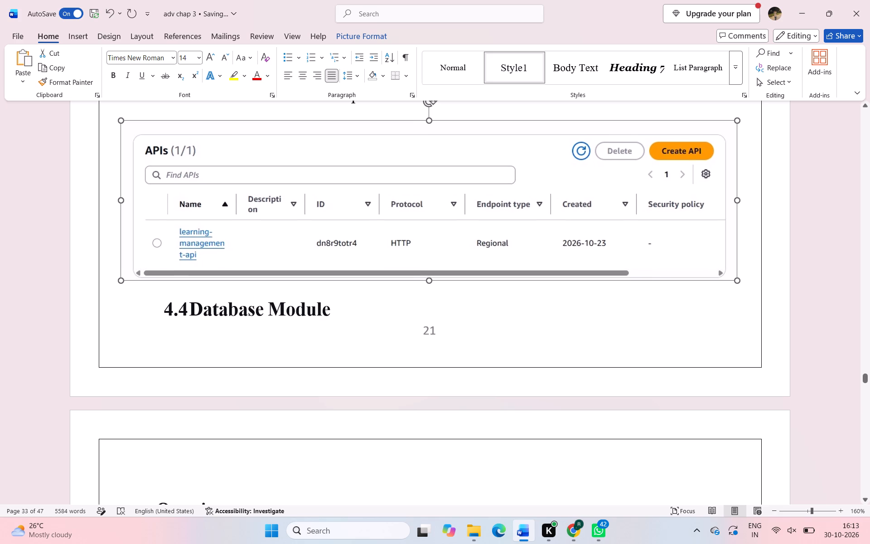
pyautogui.moveTo(732, 281); pyautogui.dragTo(732, 281)
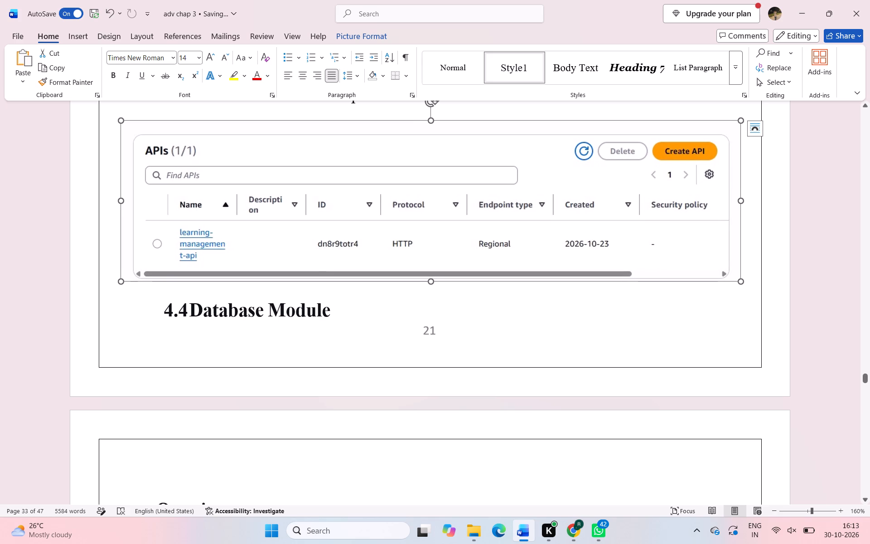
# Add the bold caption label "Figure 4.2:" on a new line directly below the APIs screenshot.
pyautogui.click(744, 274)
pyautogui.press('Return')
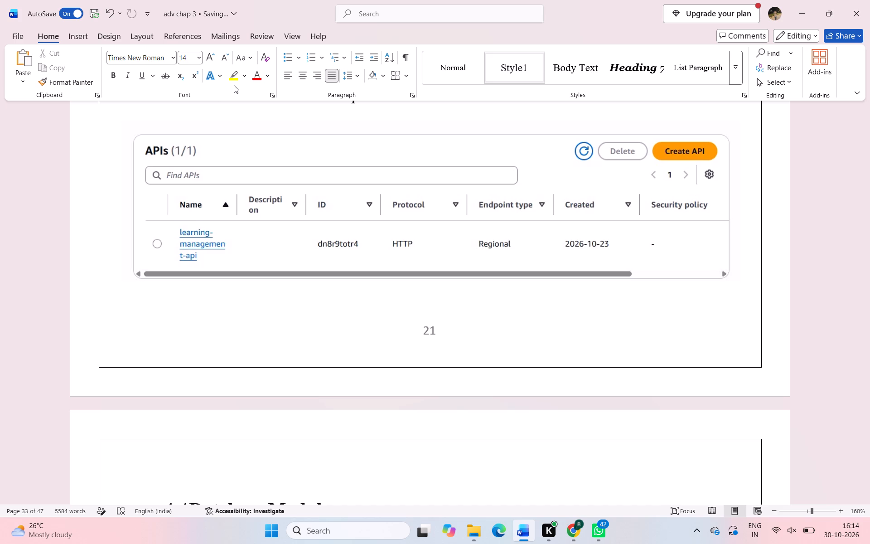
pyautogui.click(107, 78)
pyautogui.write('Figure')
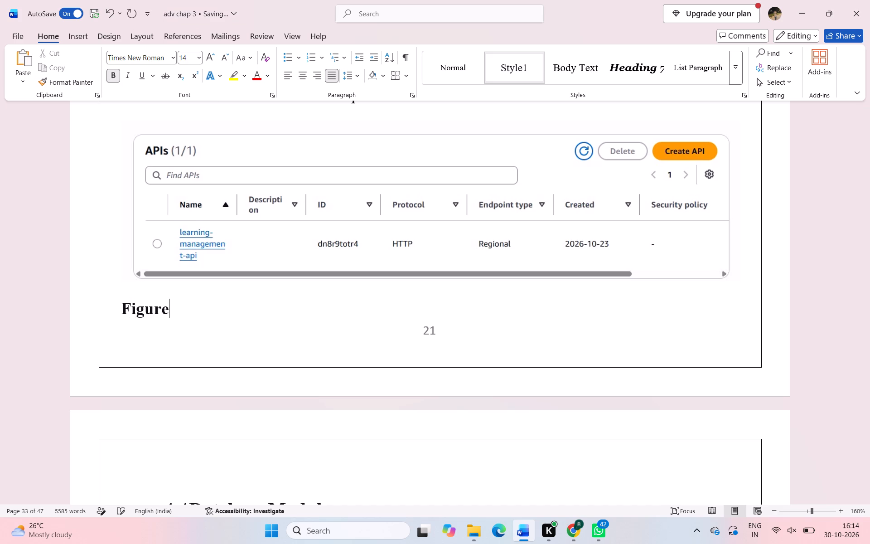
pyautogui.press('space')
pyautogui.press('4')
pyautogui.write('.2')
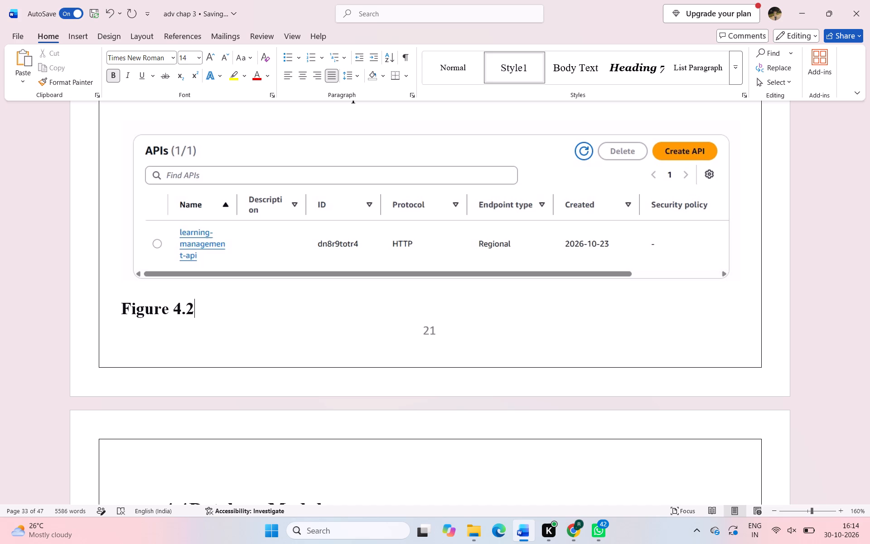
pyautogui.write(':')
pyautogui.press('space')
# Select the APIs screenshot above the "Figure 4.2:" caption.
pyautogui.hscroll(2, 155, 184)
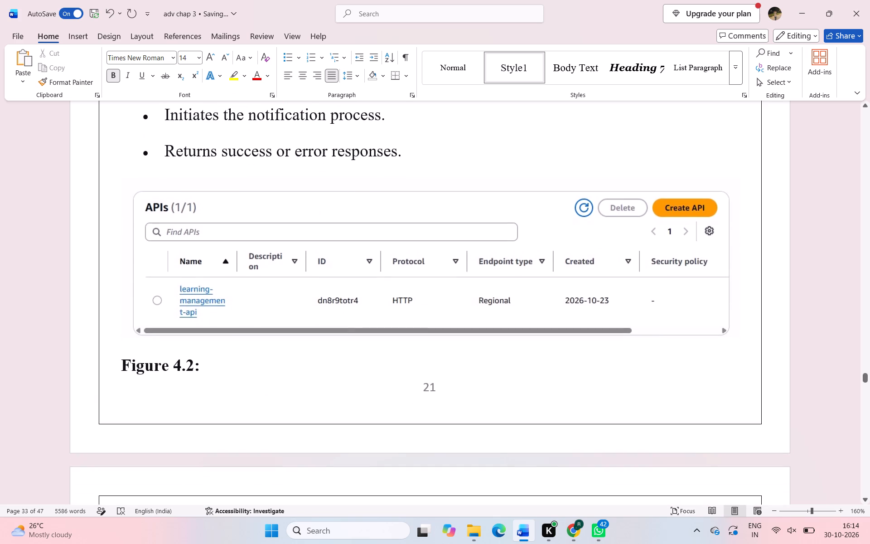
pyautogui.click(312, 252)
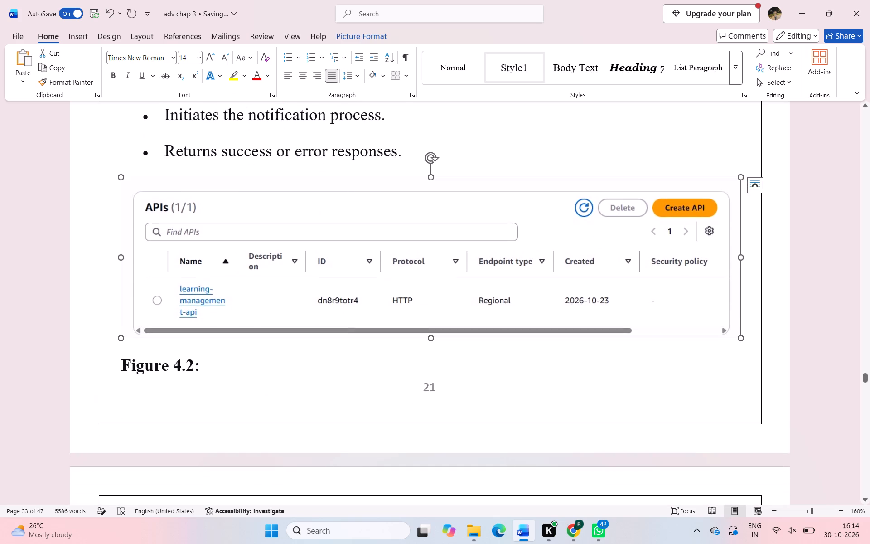
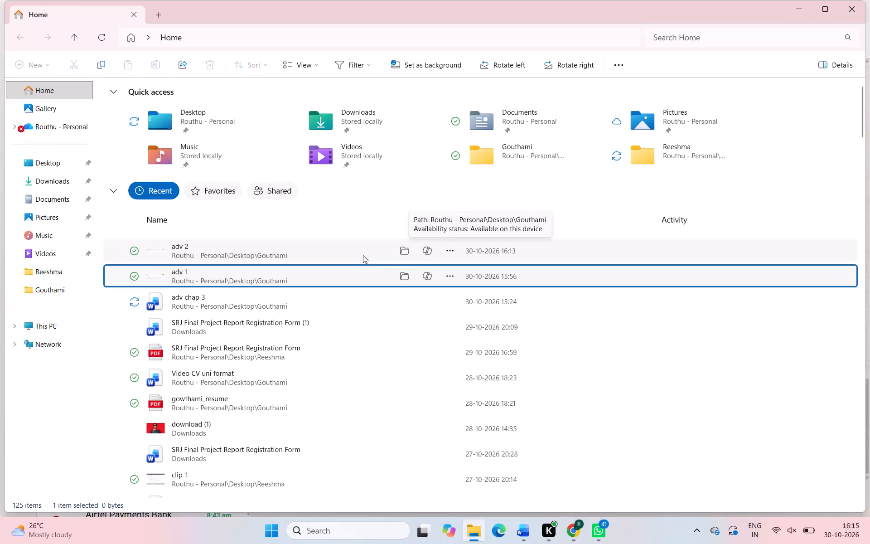
# Copy the adv 2 image file from the recent files and return to the adv chap 3 document in Word.
pyautogui.click(363, 255)
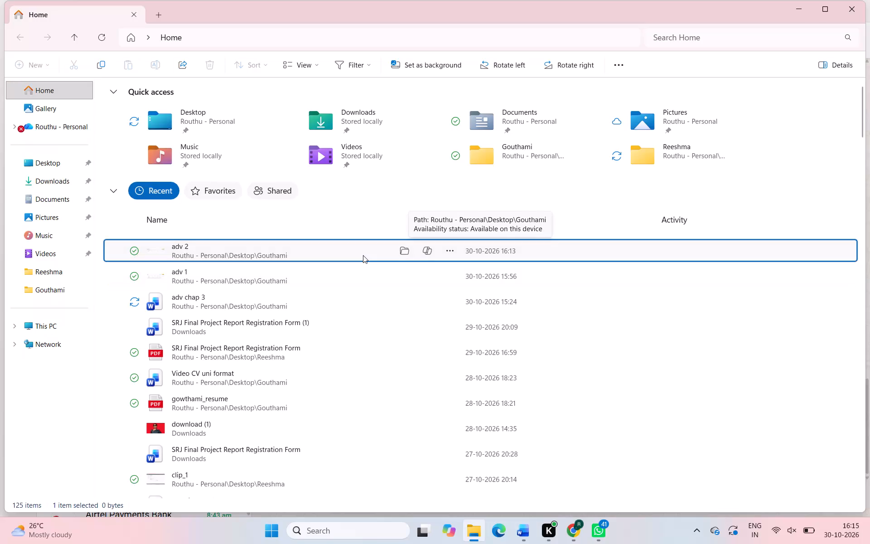
pyautogui.hotkey('ctrl', 'c')
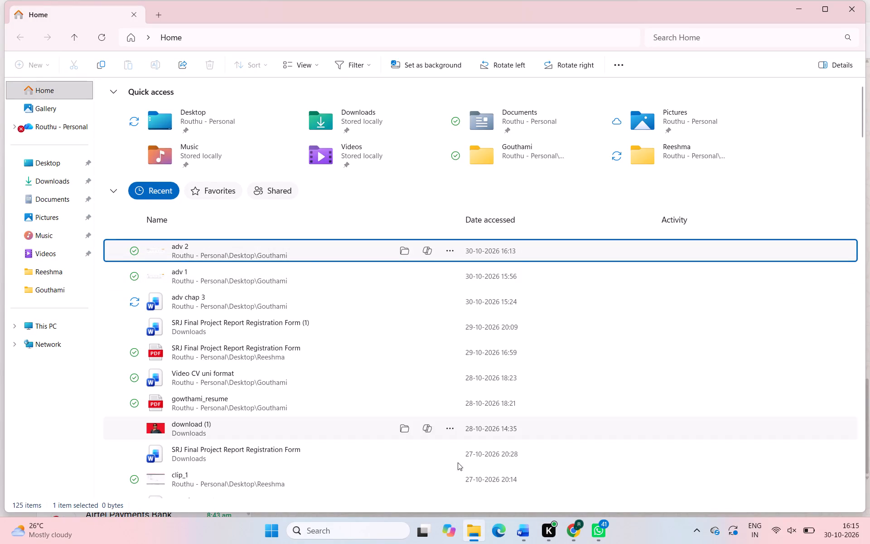
pyautogui.click(523, 535)
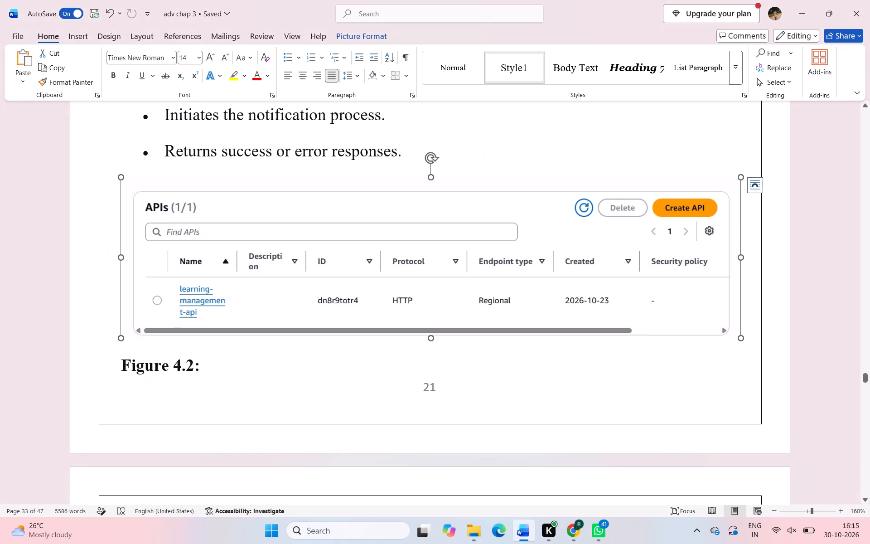
# Replace the APIs screenshot above the Figure 4.2 caption in section 4.3 with the copied Lambda Event Functions screenshot.
pyautogui.click(434, 290)
pyautogui.hotkey('ctrl', 'v')
pyautogui.scroll(2, 421, 309)
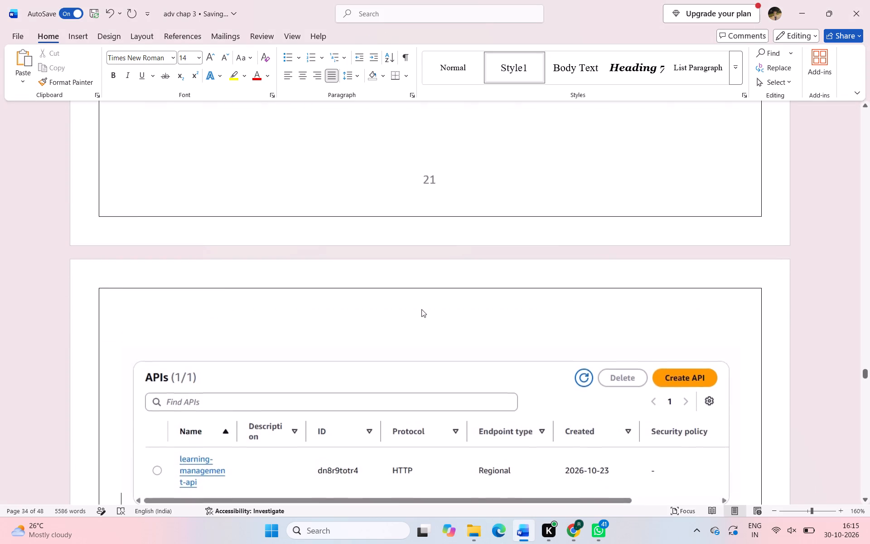
pyautogui.scroll(1, 421, 309)
pyautogui.scroll(-1, 410, 354)
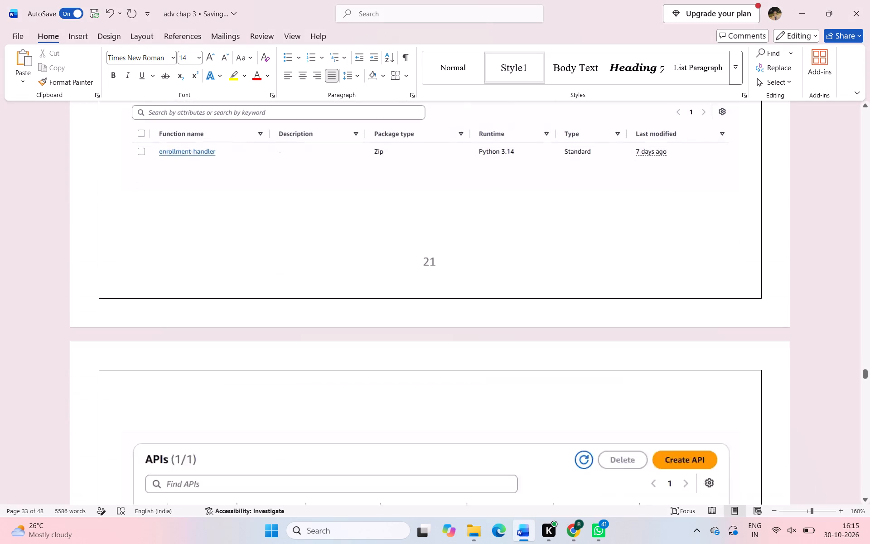
pyautogui.scroll(-1, 410, 354)
pyautogui.click(410, 358)
pyautogui.press('BackSpace')
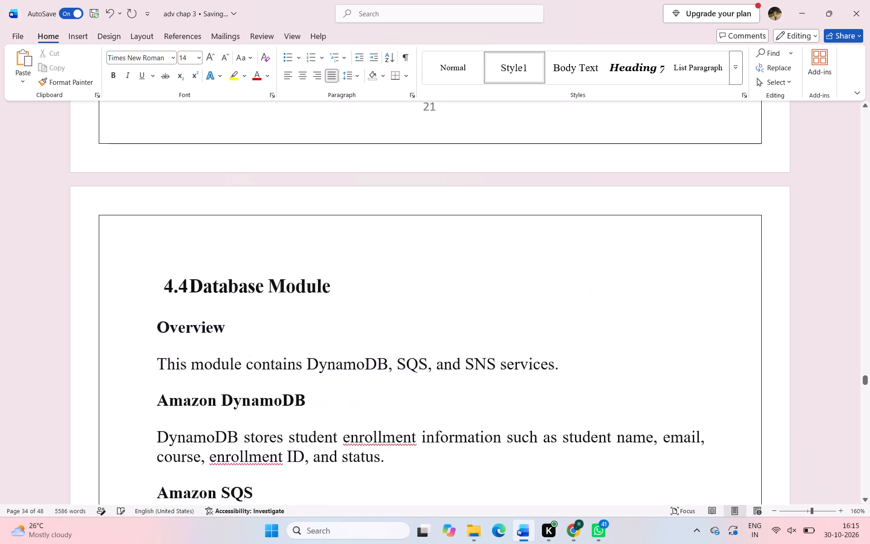
# Complete the Figure 4.2 caption below the Event Functions screenshot with the text "Lamda Function".
pyautogui.scroll(1, 308, 214)
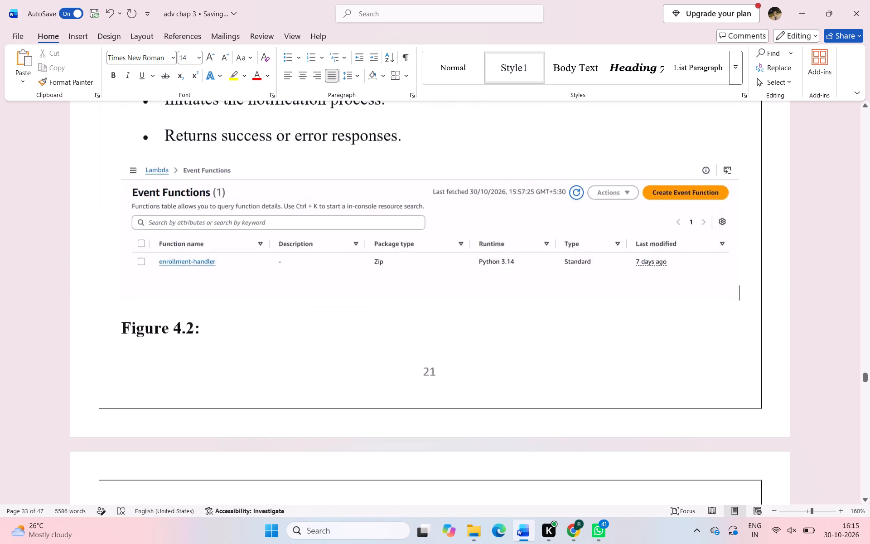
pyautogui.scroll(1, 308, 214)
pyautogui.click(246, 322)
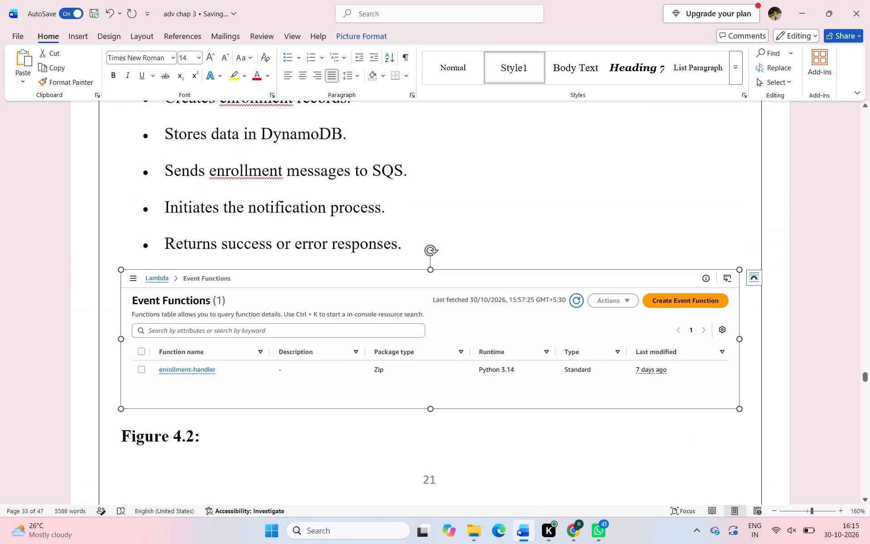
pyautogui.click(202, 442)
pyautogui.click(335, 362)
pyautogui.click(234, 437)
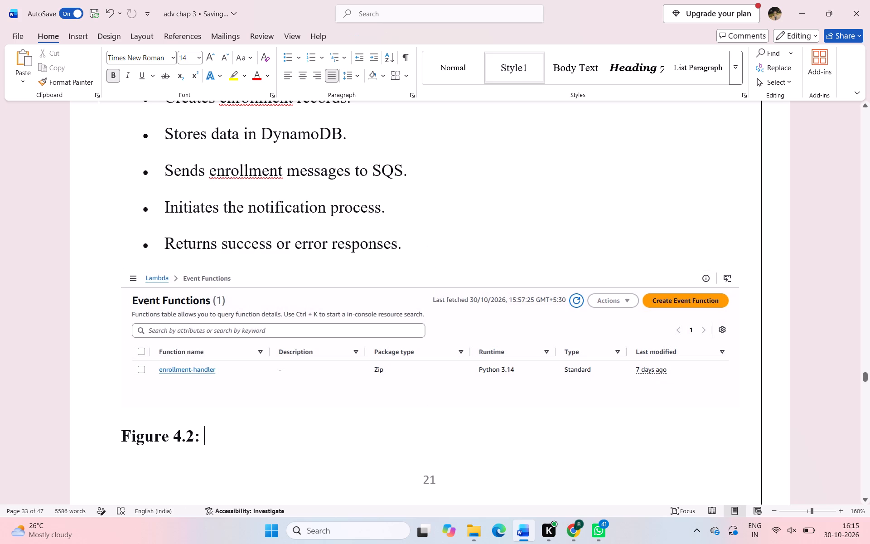
pyautogui.write('lam')
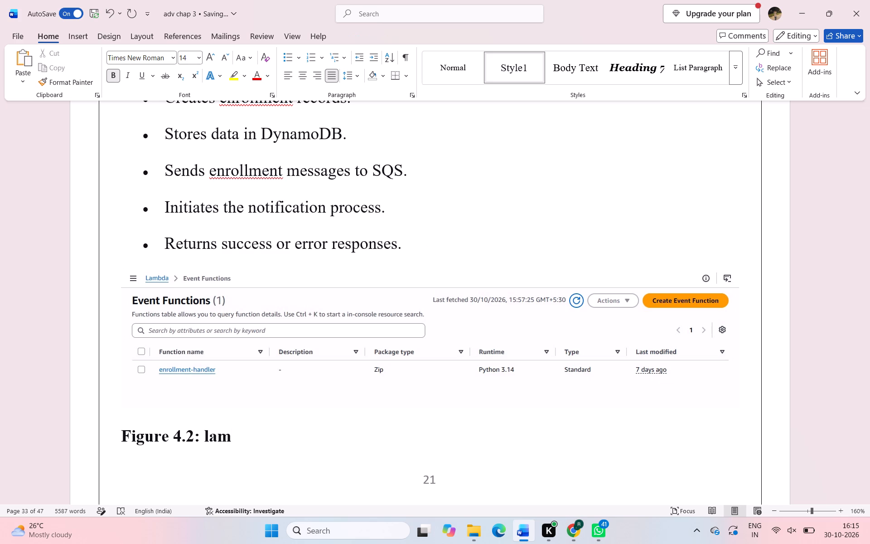
pyautogui.press('BackSpace')
pyautogui.press('BackSpace')
pyautogui.press('BackSpace')
pyautogui.write('LAmda')
pyautogui.press('space')
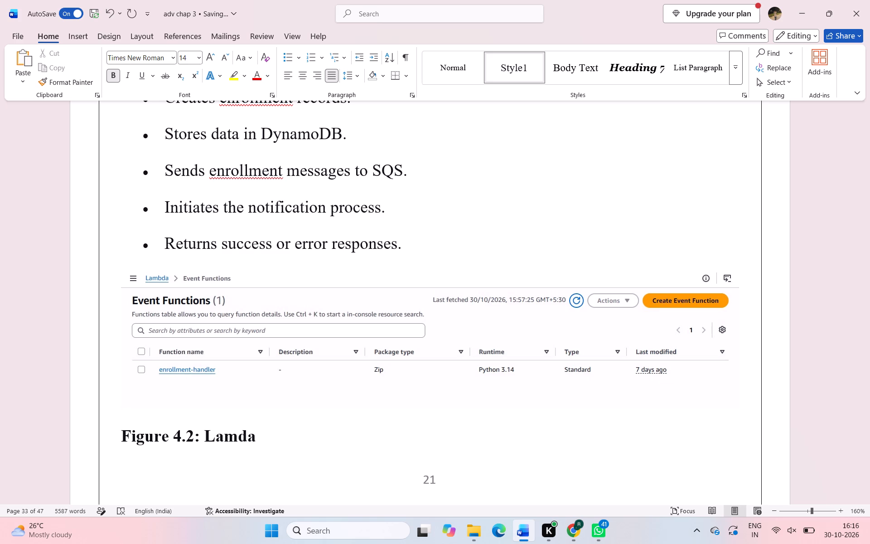
pyautogui.write('Fumc')
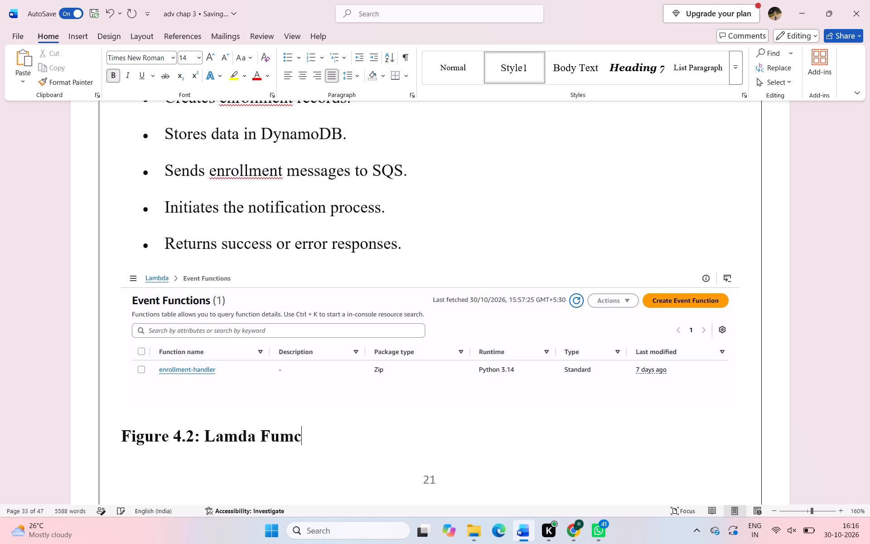
pyautogui.press('BackSpace')
pyautogui.press('BackSpace')
pyautogui.write('nction')
# Centre the "Figure 4.2: Lamda Function" caption below its screenshot.
pyautogui.moveTo(121, 438); pyautogui.dragTo(304, 449)
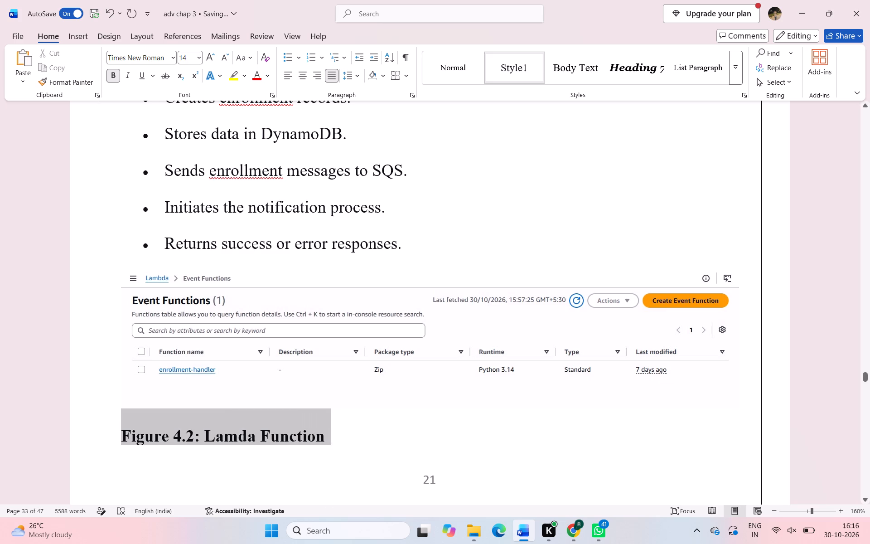
pyautogui.moveTo(304, 449); pyautogui.dragTo(325, 448)
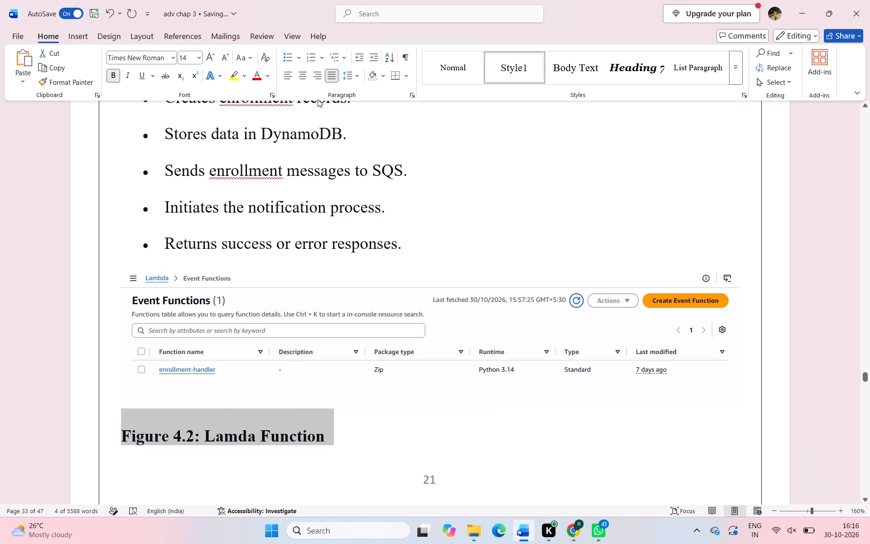
pyautogui.click(304, 74)
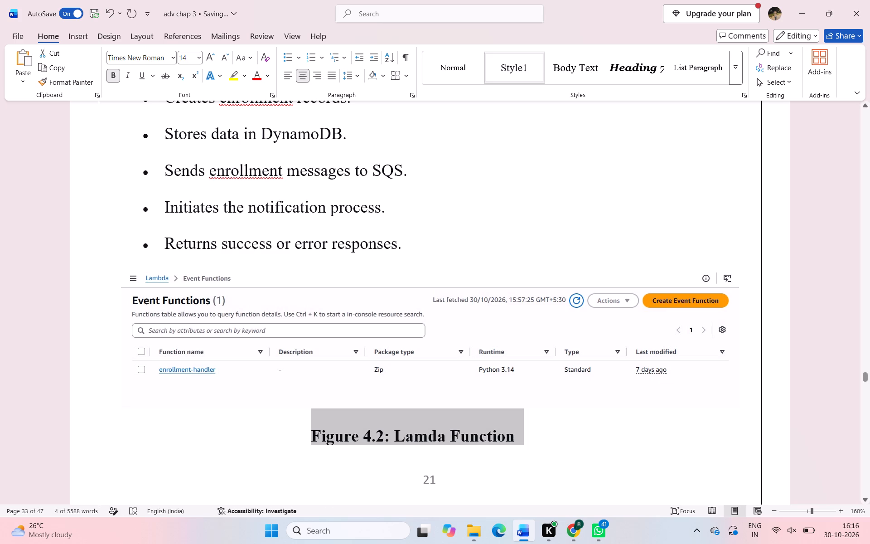
pyautogui.keyDown('ctrl'); pyautogui.scroll(-2, 425, 210); pyautogui.keyUp('ctrl')
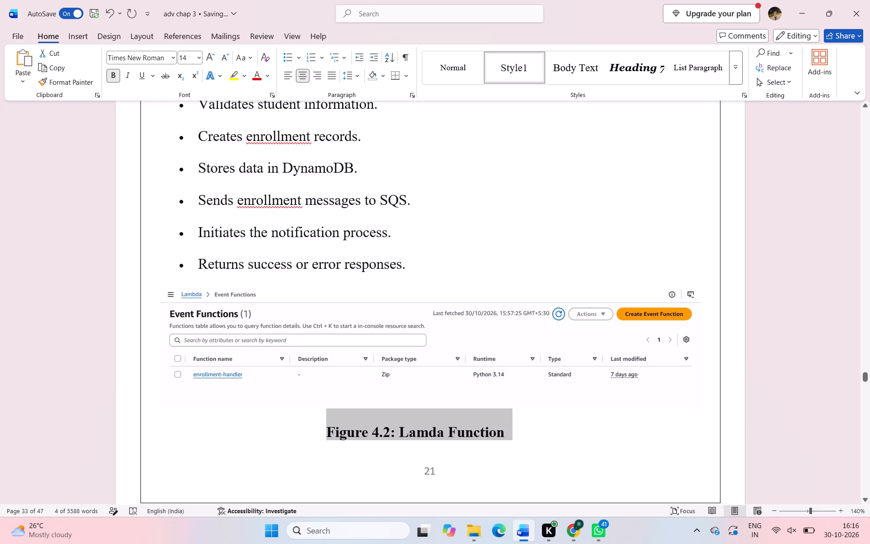
pyautogui.click(505, 195)
# Review the Chapter 4 module sections and the existing Chapter 5 results overview and screenshot gallery.
pyautogui.keyDown('ctrl'); pyautogui.scroll(-4, 505, 195); pyautogui.keyUp('ctrl')
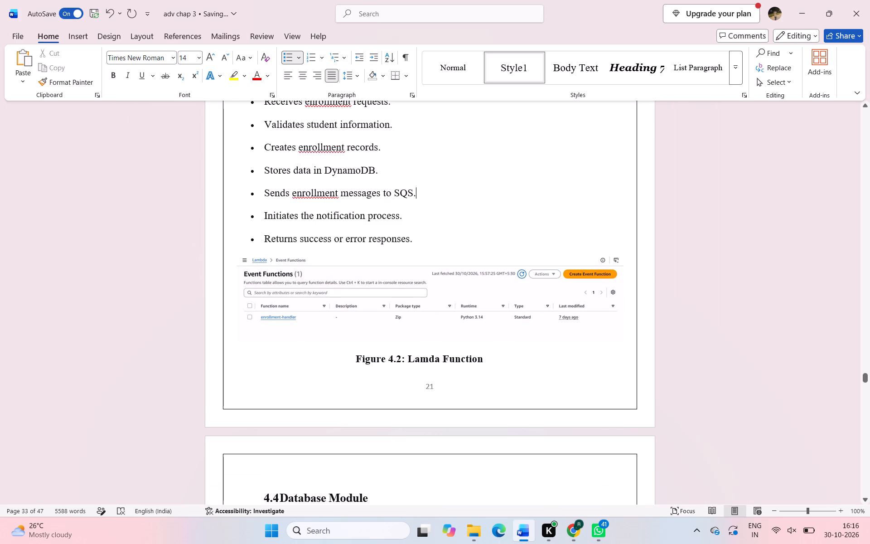
pyautogui.scroll(4, 474, 259)
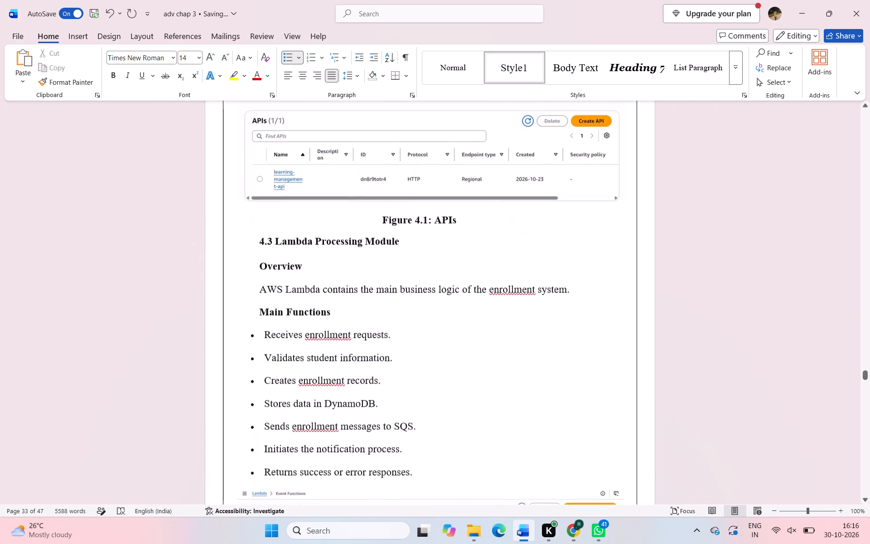
pyautogui.scroll(-3, 474, 259)
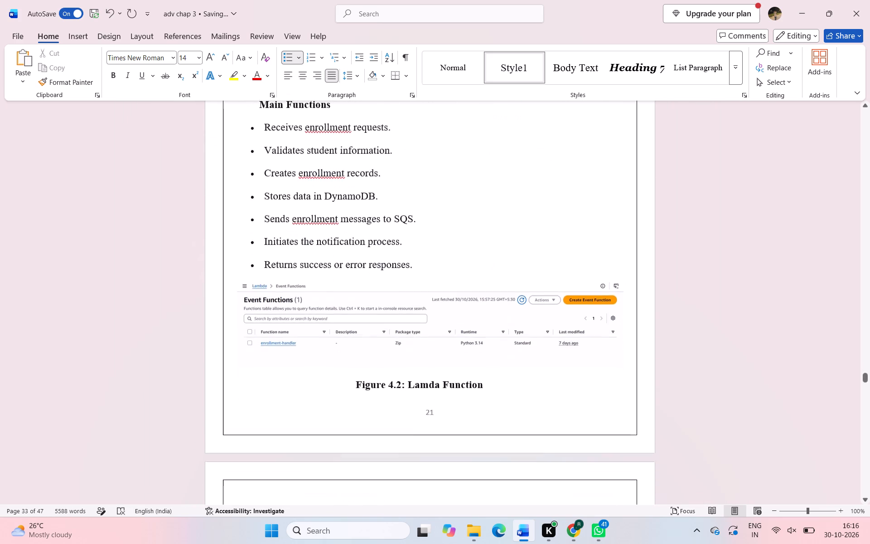
pyautogui.scroll(-3, 474, 259)
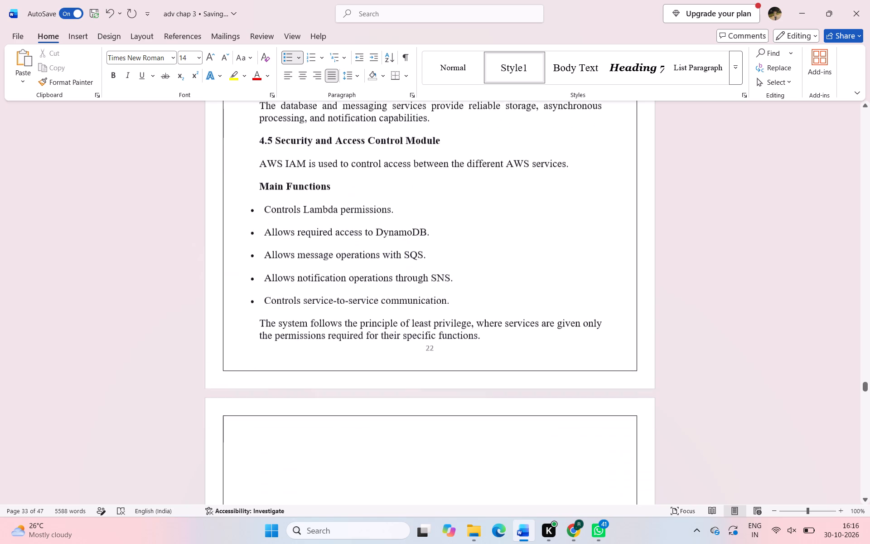
pyautogui.scroll(-5, 474, 259)
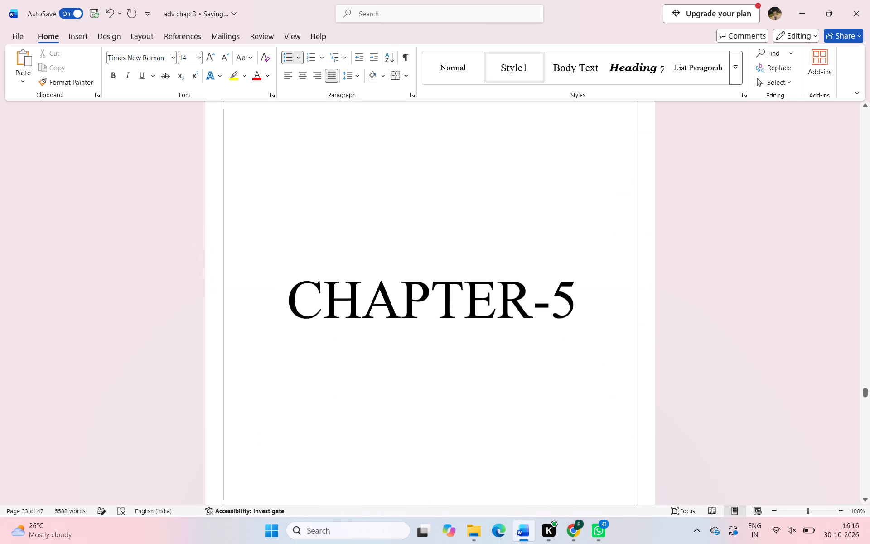
pyautogui.scroll(-2, 474, 259)
pyautogui.keyDown('ctrl'); pyautogui.scroll(-2, 474, 259); pyautogui.keyUp('ctrl')
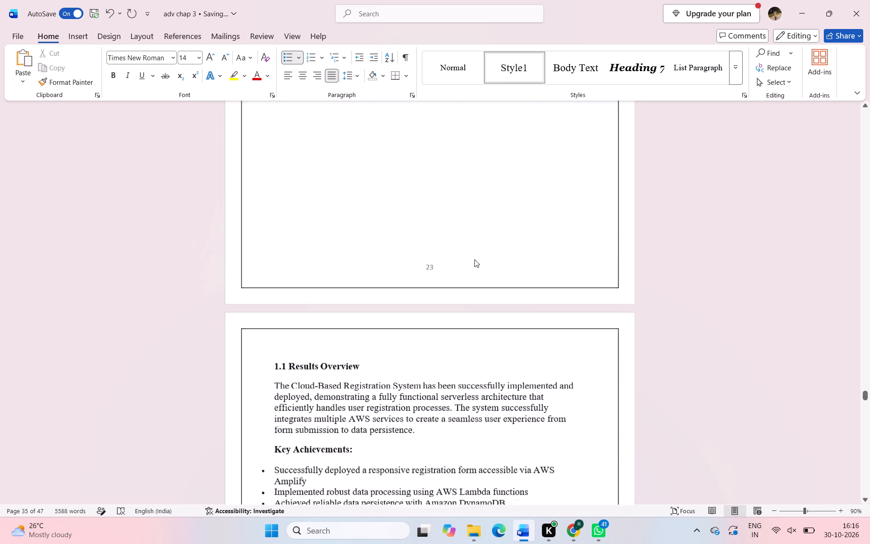
pyautogui.keyDown('ctrl'); pyautogui.scroll(-1, 474, 259); pyautogui.keyUp('ctrl')
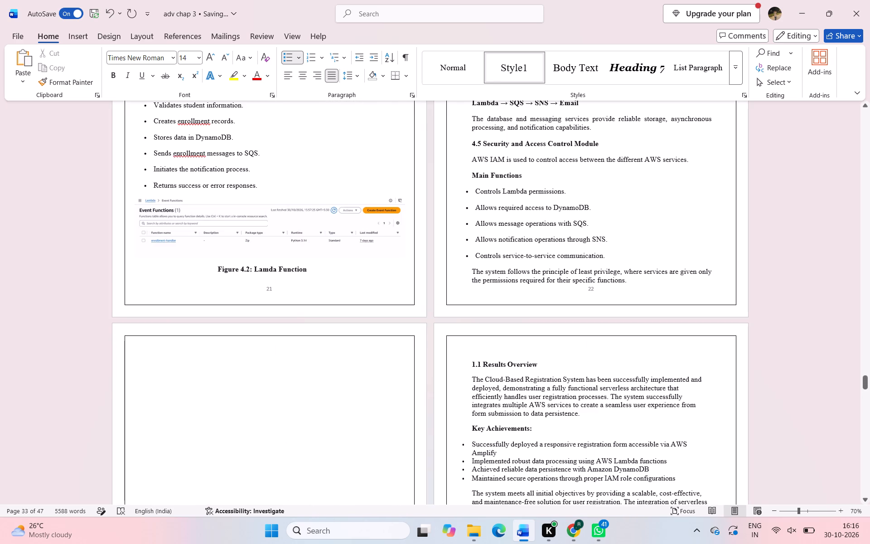
pyautogui.scroll(7, 528, 201)
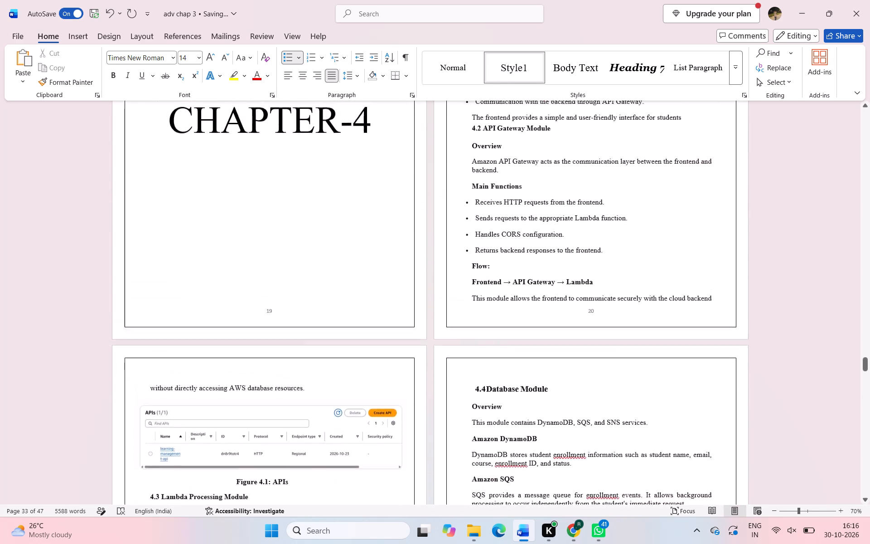
pyautogui.scroll(-5, 528, 201)
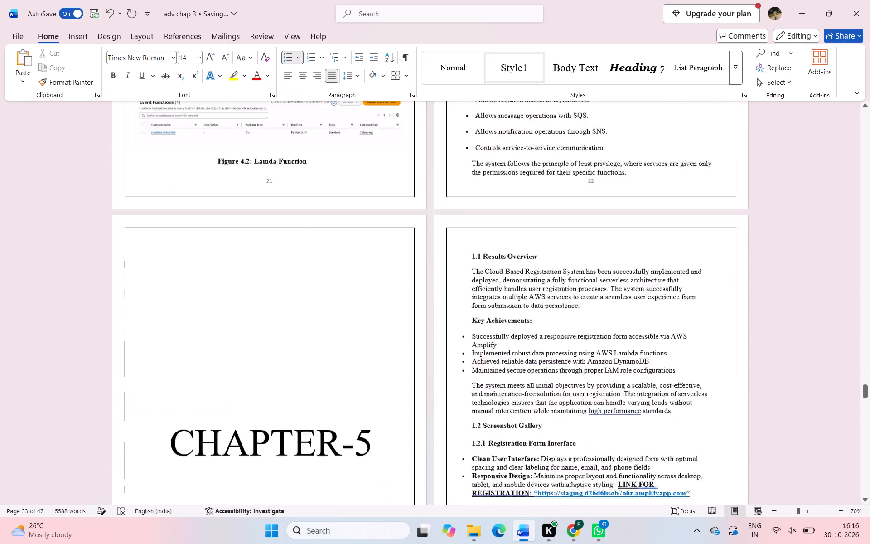
pyautogui.scroll(-1, 528, 201)
pyautogui.scroll(4, 528, 201)
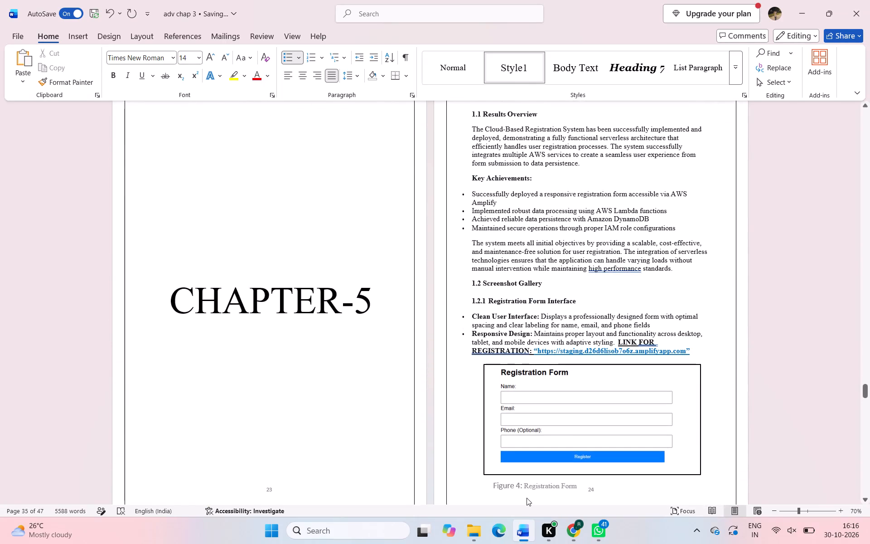
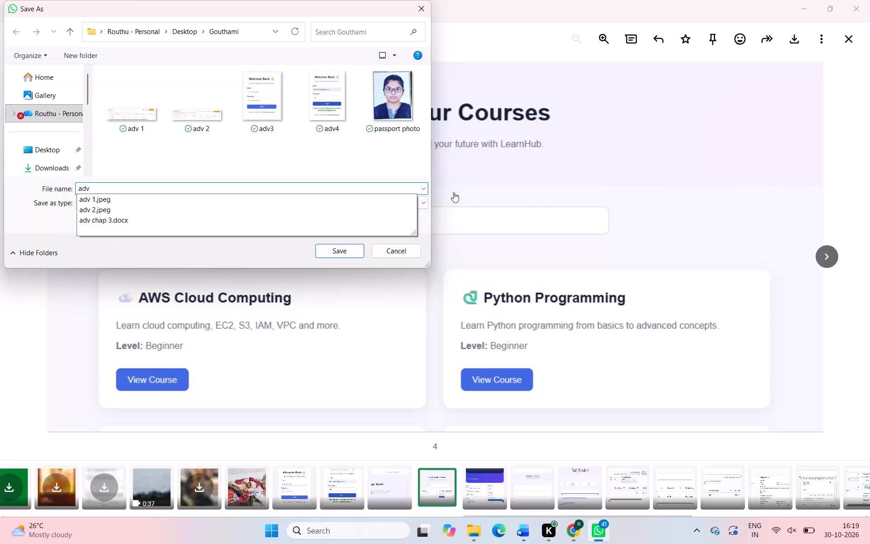
# Correct the file name for the Courses page screenshot to "adv" without a trailing space.
pyautogui.press('BackSpace')
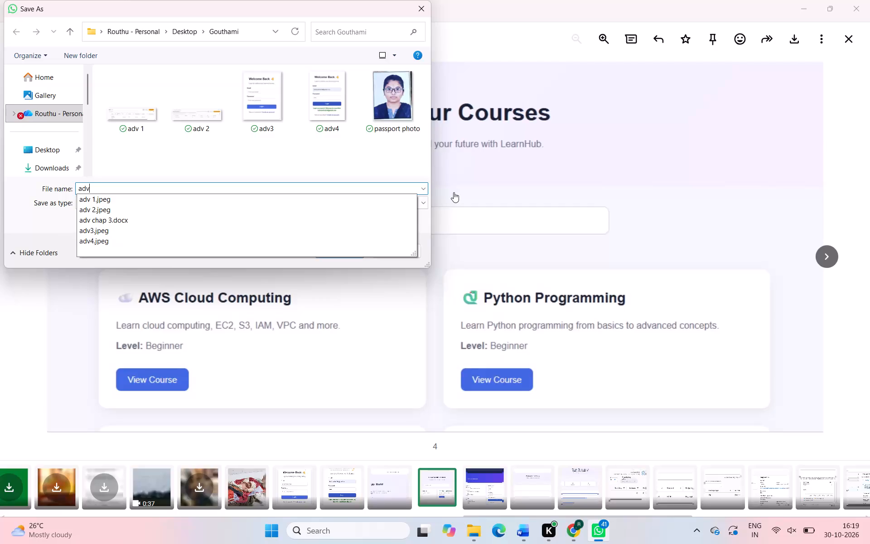
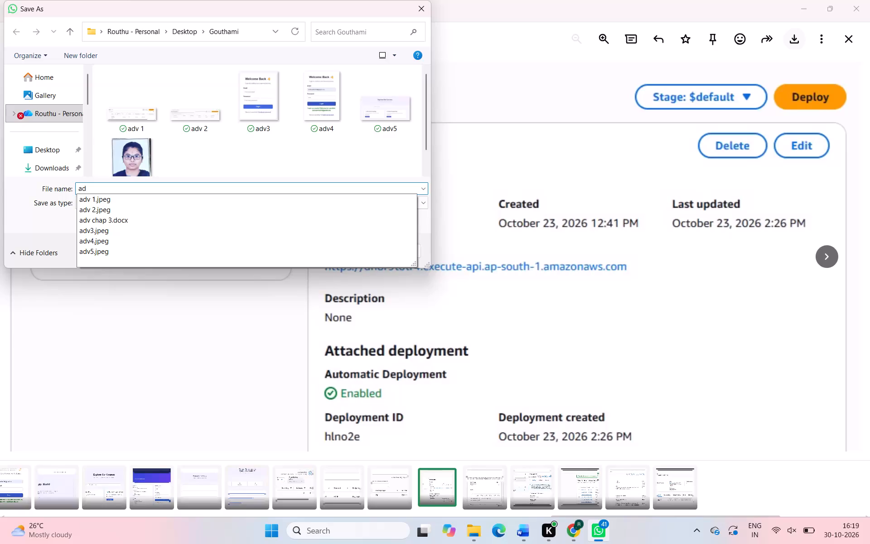
# Save the $default stage details screenshot as a JPEG named adv6 in the Gouthami folder.
pyautogui.press('v')
pyautogui.press('6')
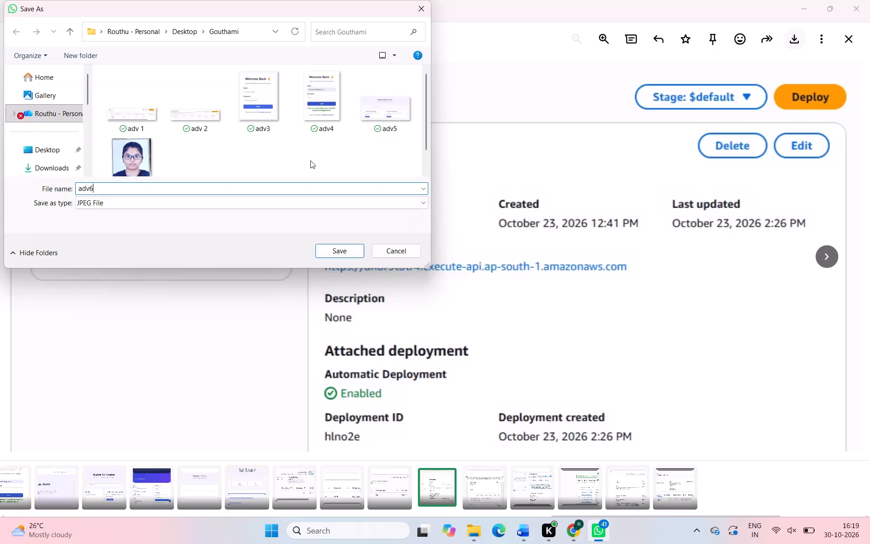
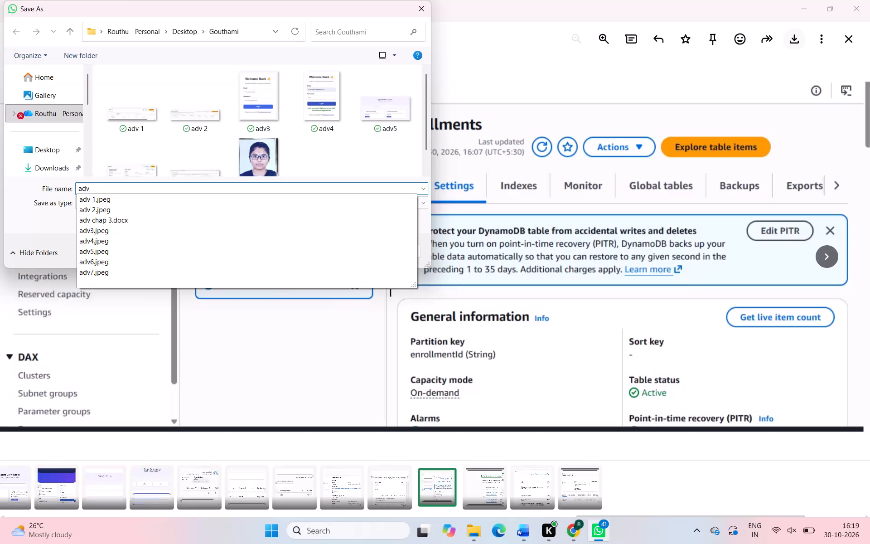
# Save the DynamoDB Enrollments table settings screenshot as a JPEG named adv8 in the Gouthami folder.
pyautogui.press('8')
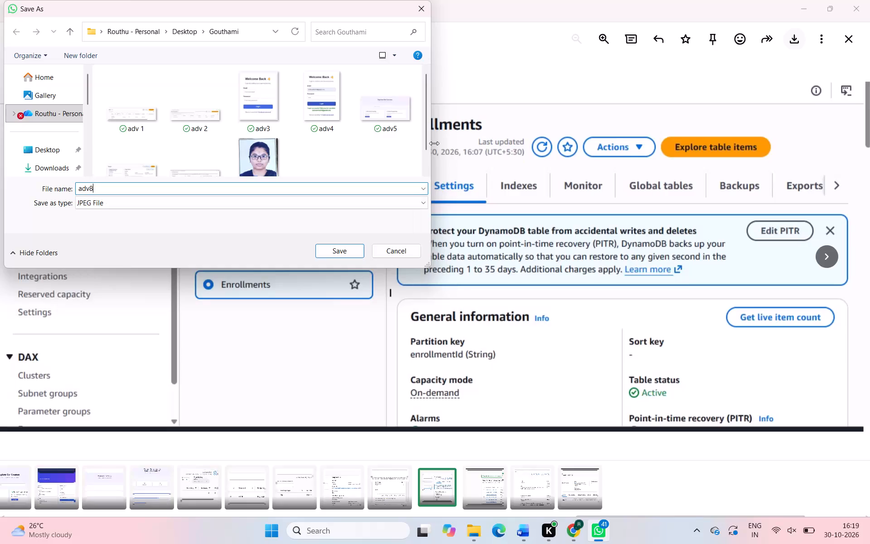
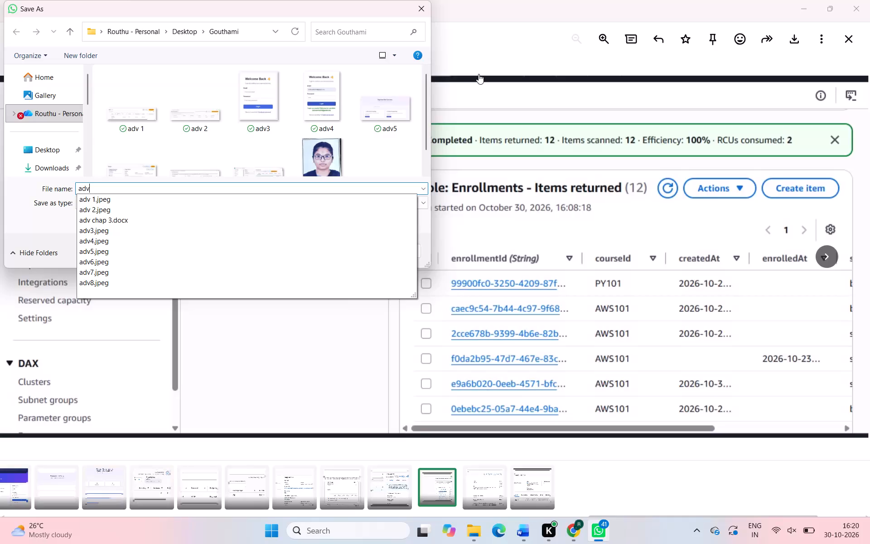
# Save the DynamoDB Enrollments returned-items screenshot as a JPEG named adv9 in the Gouthami folder.
pyautogui.press('9')
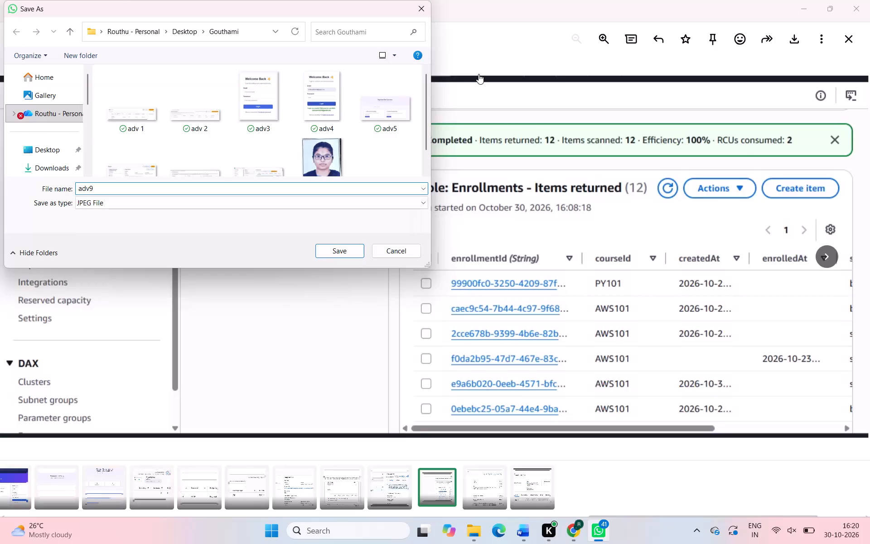
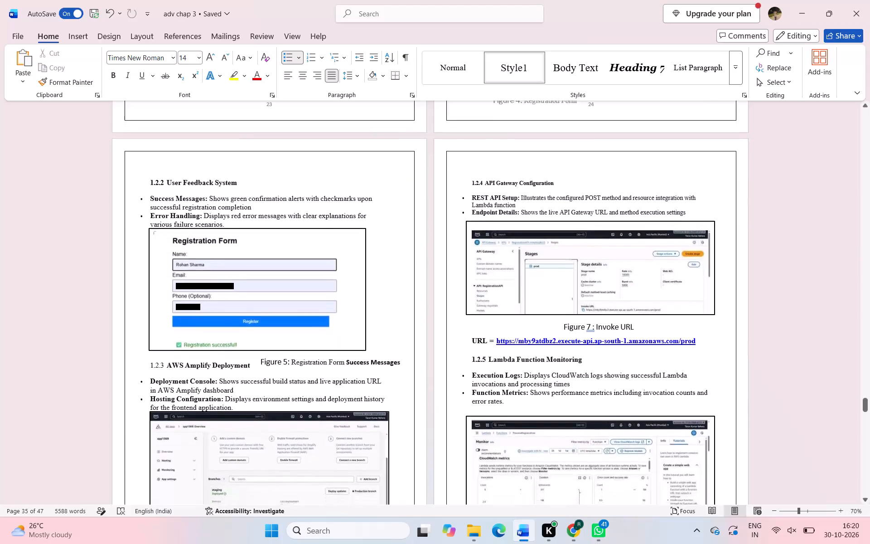
# Review the report's existing screenshots and figure captions from section 1.2.2 User Feedback System through 1.2.6 DynamoDB Operations.
pyautogui.scroll(-1, 553, 385)
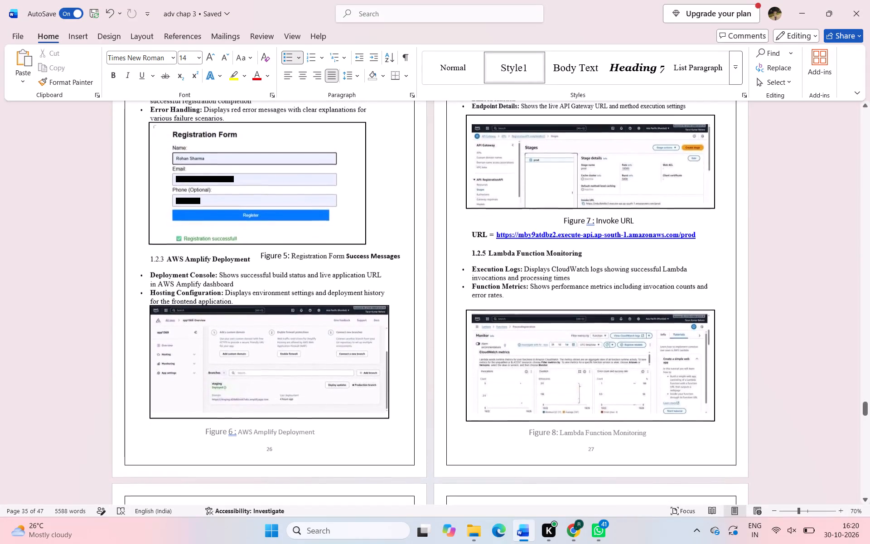
pyautogui.scroll(-1, 553, 385)
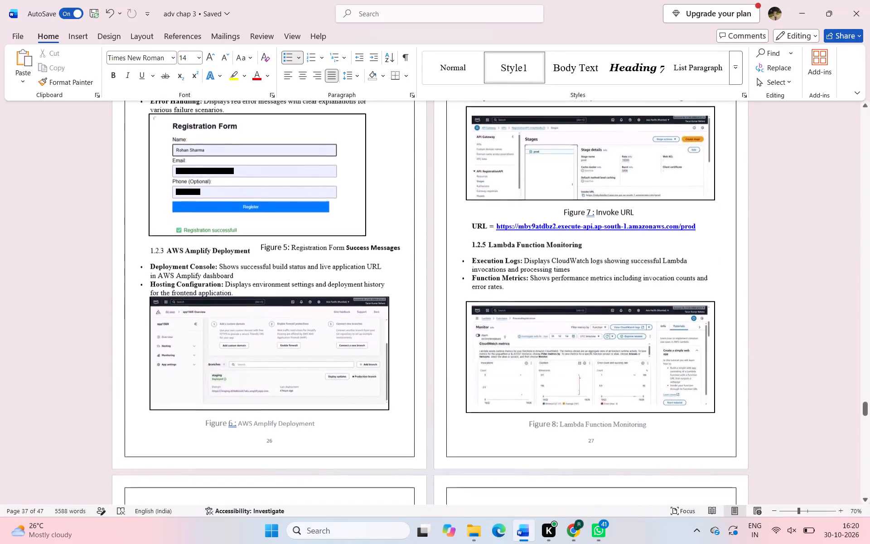
pyautogui.scroll(-2, 553, 385)
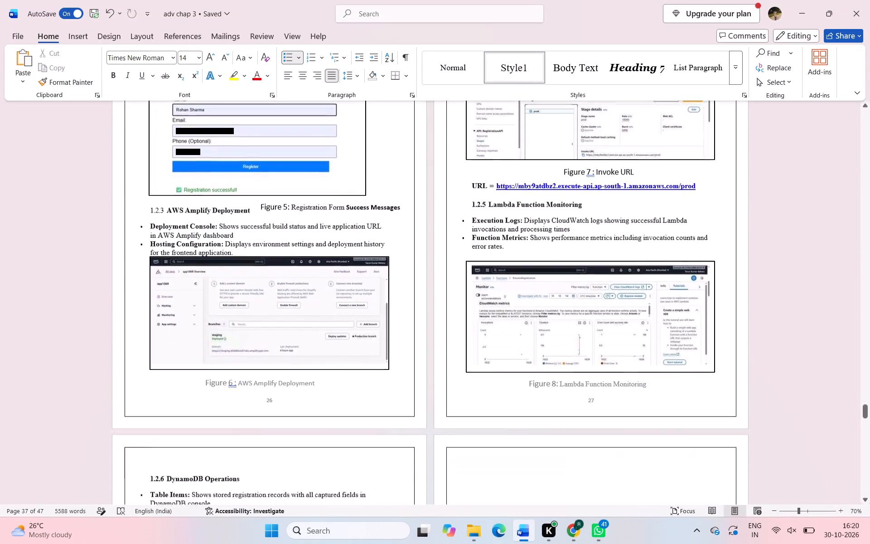
pyautogui.scroll(-4, 553, 385)
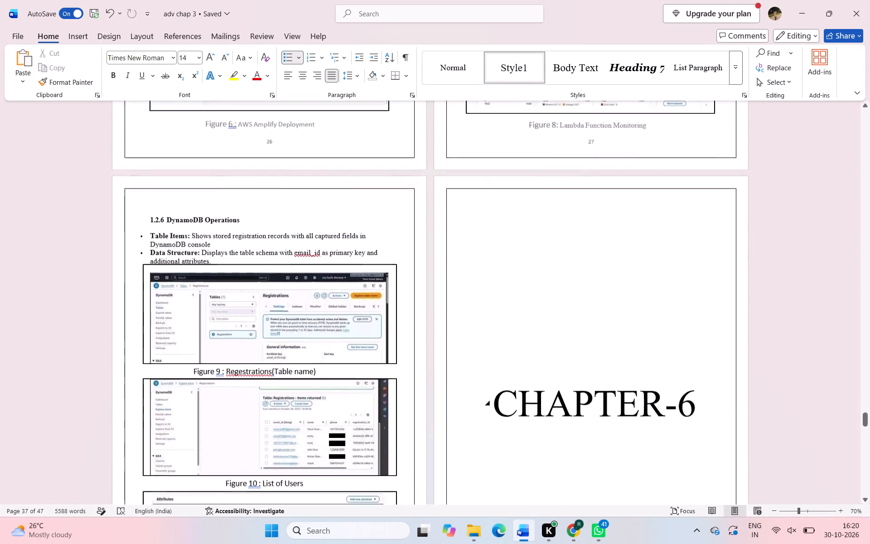
pyautogui.scroll(-3, 553, 385)
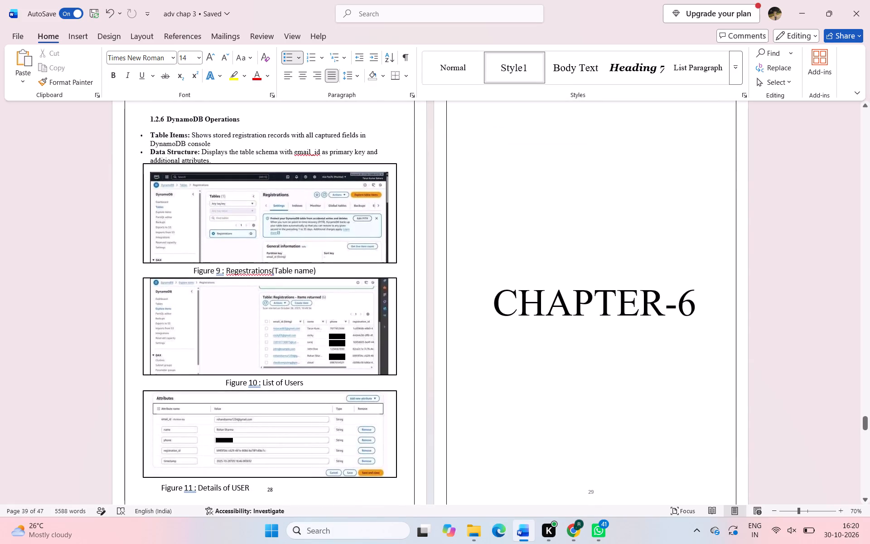
pyautogui.scroll(-1, 553, 385)
pyautogui.scroll(3, 553, 385)
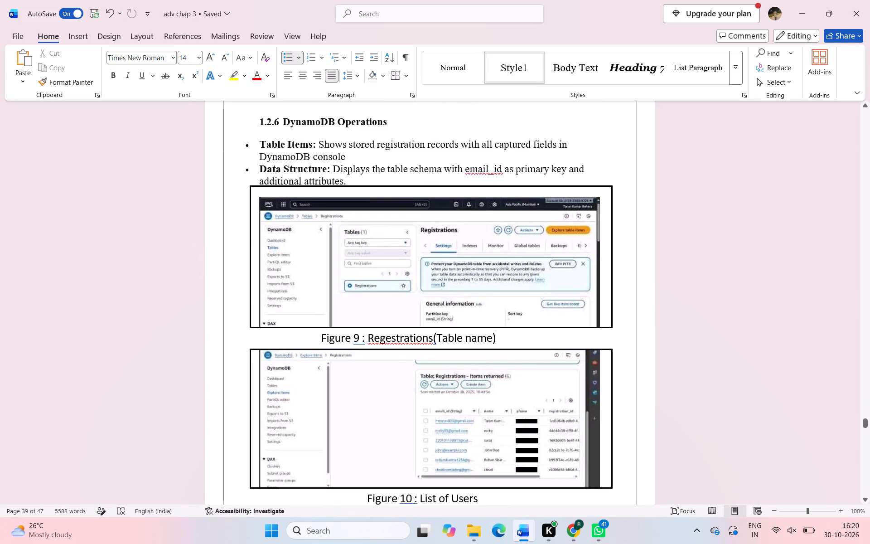
pyautogui.scroll(-1, 476, 316)
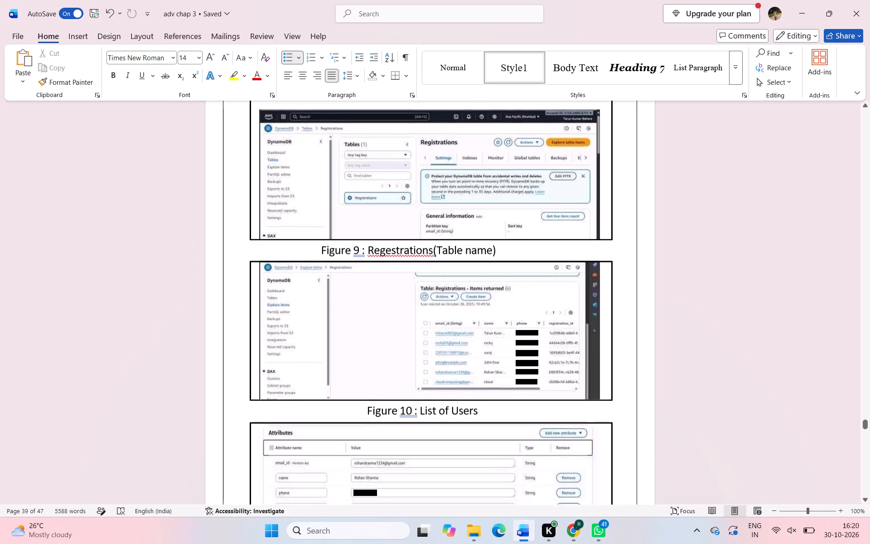
pyautogui.scroll(-3, 476, 316)
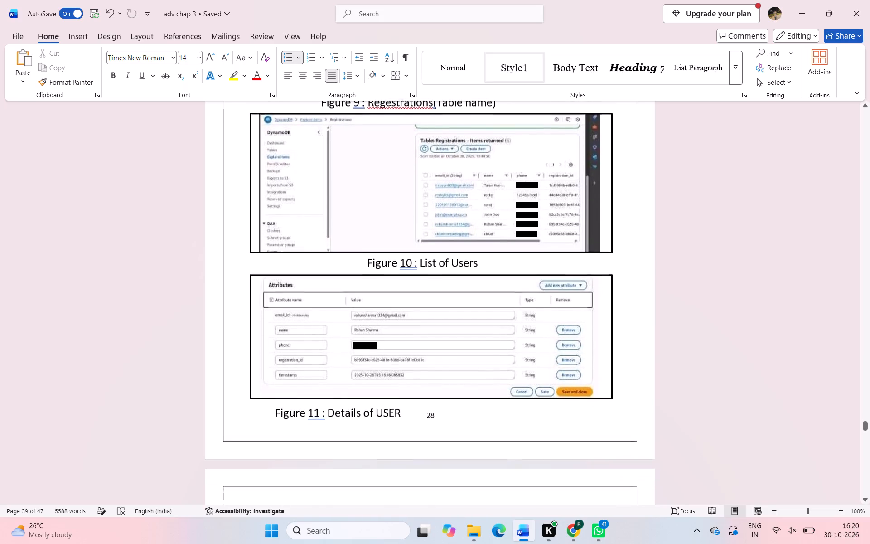
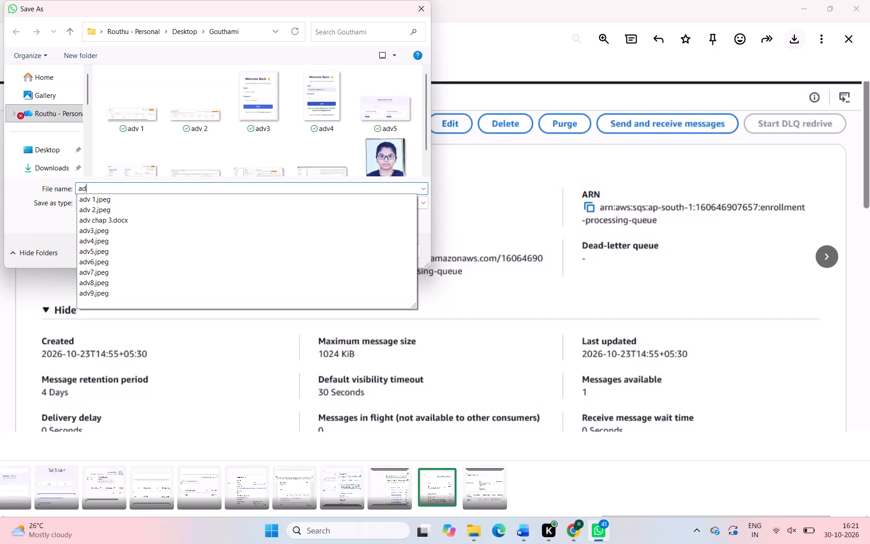
# Save the SQS enrollment-processing-queue details screenshot as a JPEG named adv10 in the Gouthami folder.
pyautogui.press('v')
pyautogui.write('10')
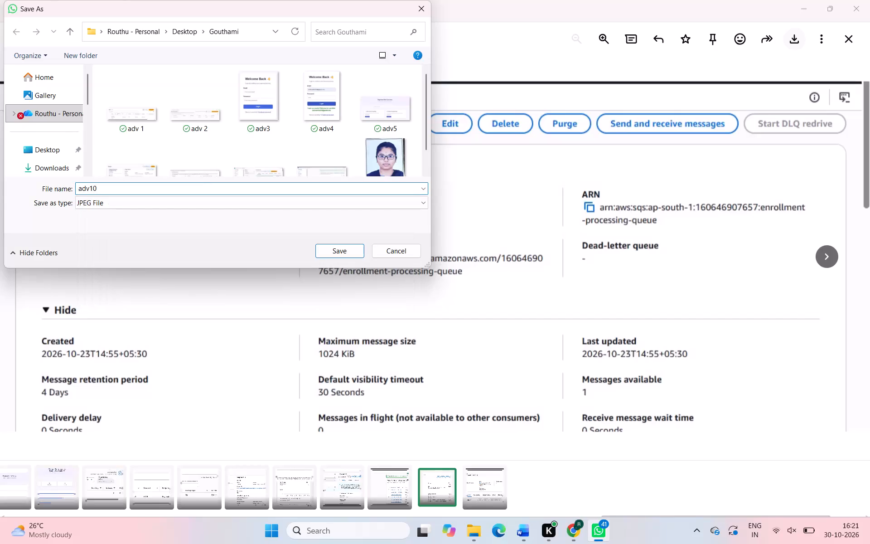
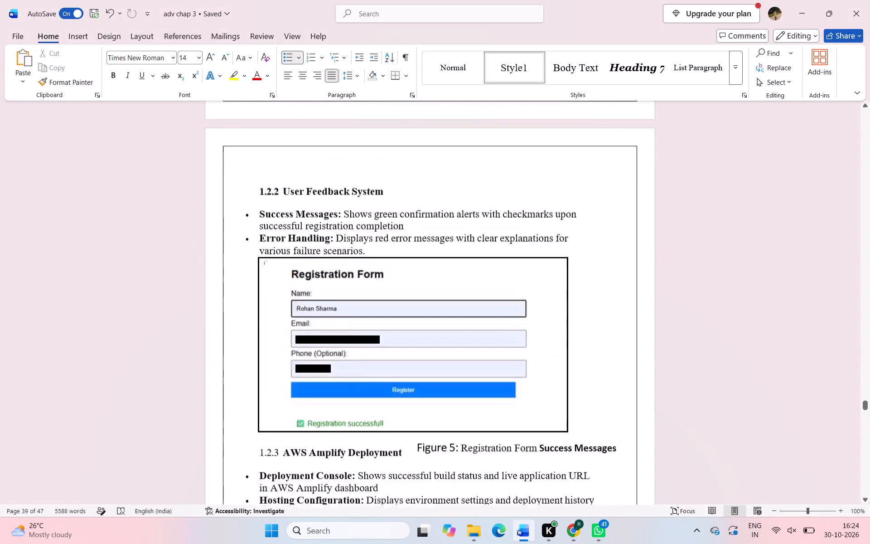
# Replace the old body text under 1.1 Results Overview, including Key Achievements, with the copied Online Learning Management System results text.
pyautogui.scroll(5, 455, 423)
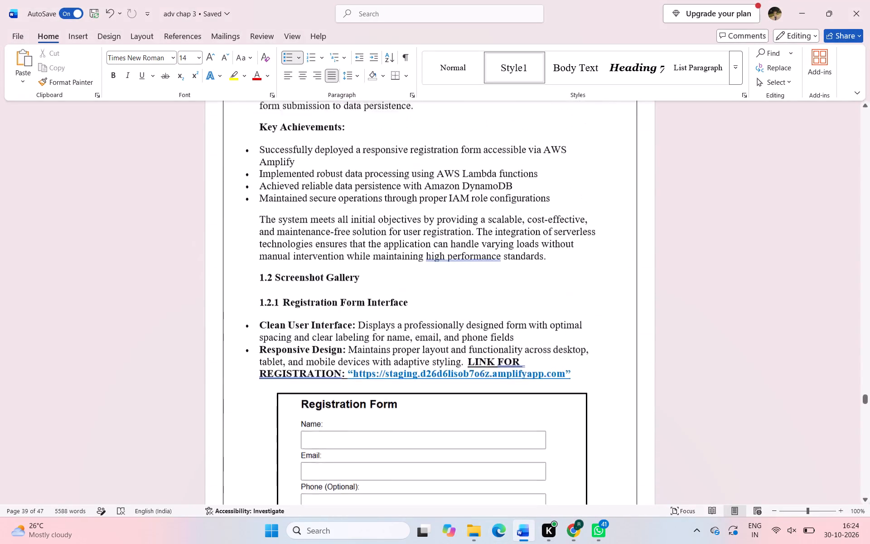
pyautogui.scroll(1, 455, 423)
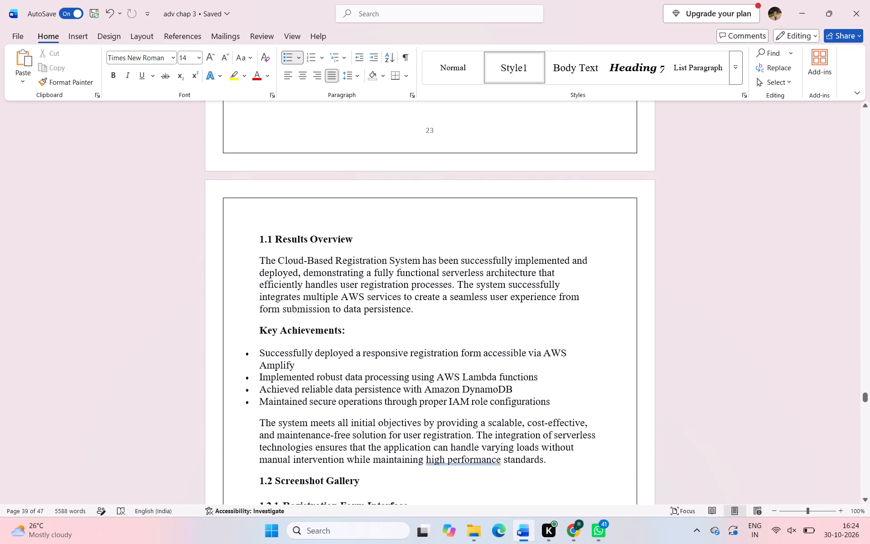
pyautogui.moveTo(262, 260); pyautogui.dragTo(405, 445)
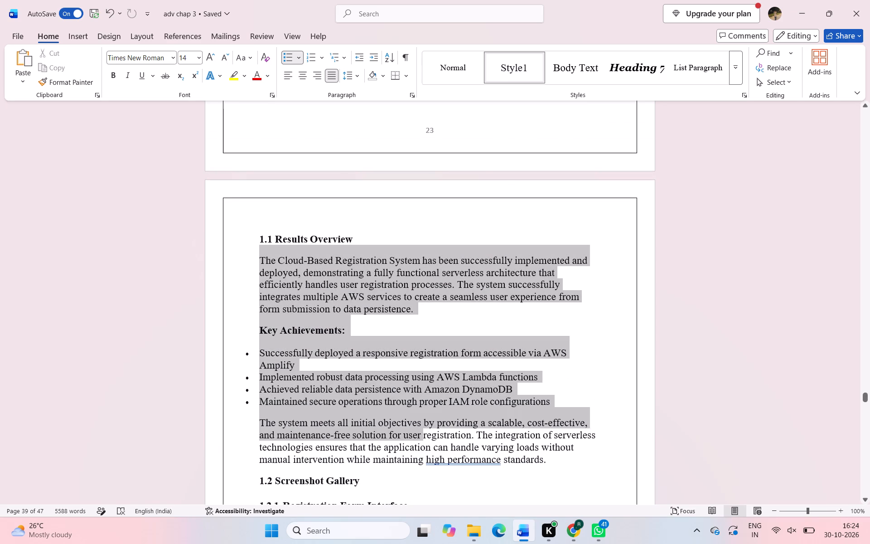
pyautogui.moveTo(405, 445); pyautogui.dragTo(573, 461)
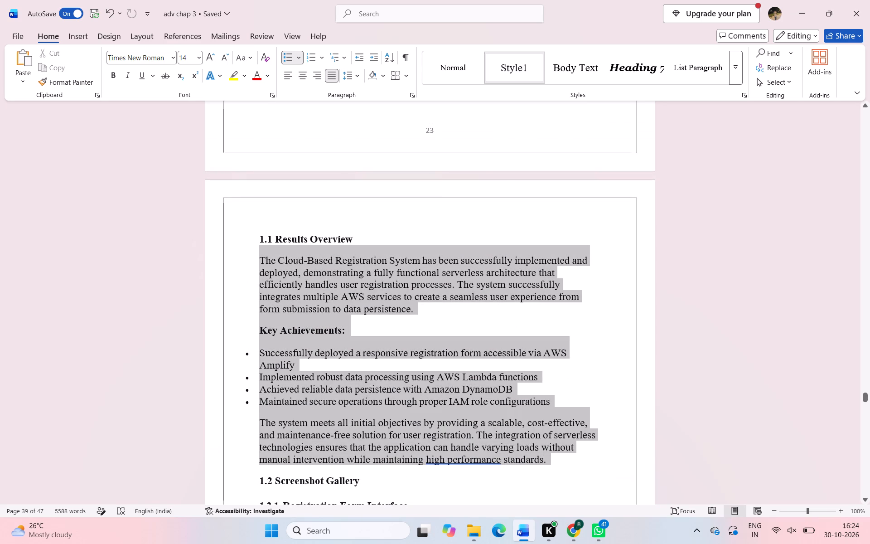
pyautogui.moveTo(573, 461); pyautogui.dragTo(584, 461)
pyautogui.press('BackSpace')
pyautogui.hotkey('ctrl', 'v')
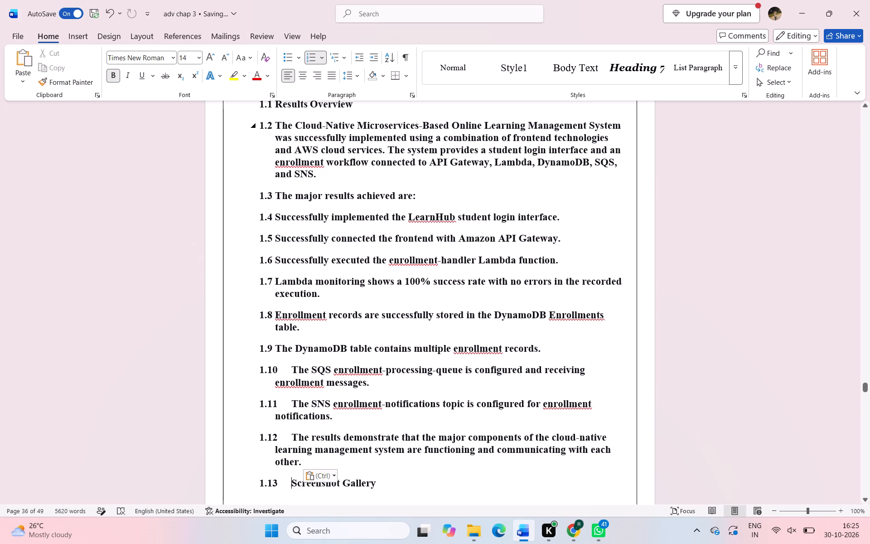
# Undo the paste of the results text into the numbered headings.
pyautogui.hotkey('ctrl', 'z')
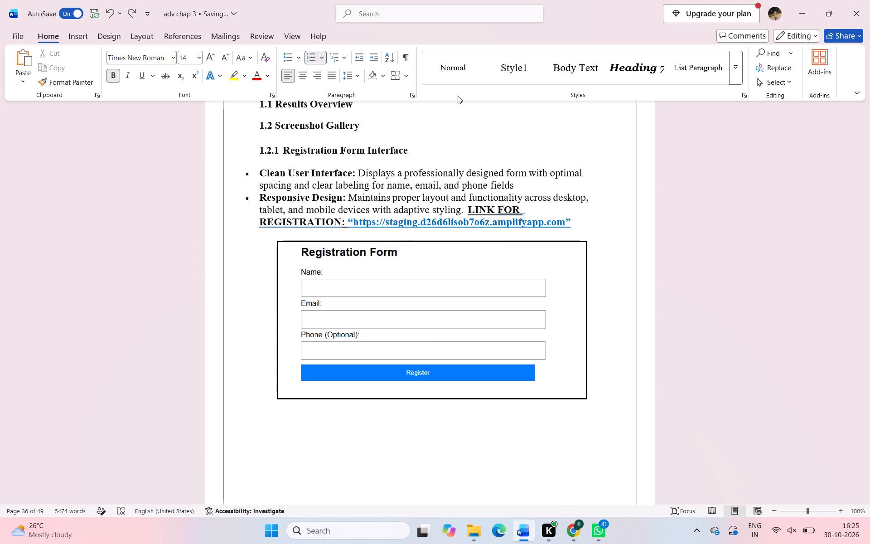
# Add an unnumbered Style1 paragraph under the Results Overview heading and paste the copied results text into it.
pyautogui.scroll(2, 458, 96)
pyautogui.scroll(1, 405, 117)
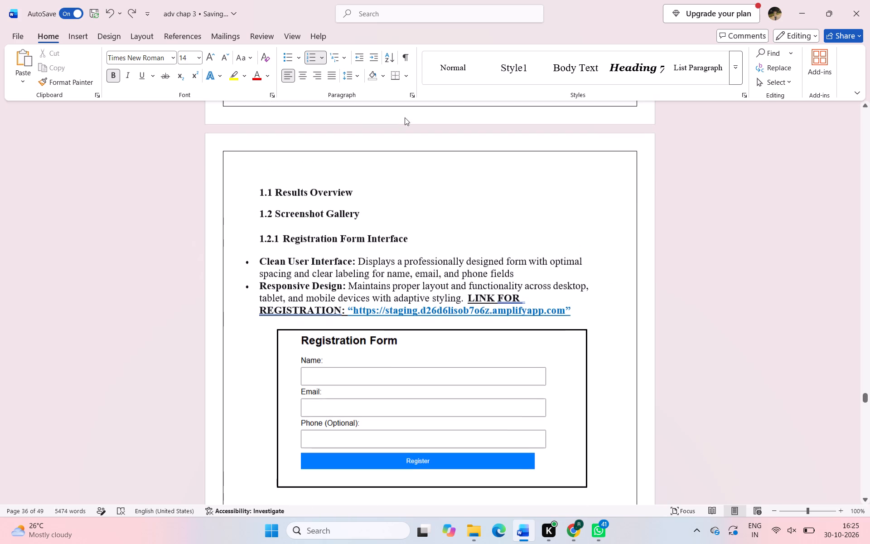
pyautogui.click(360, 194)
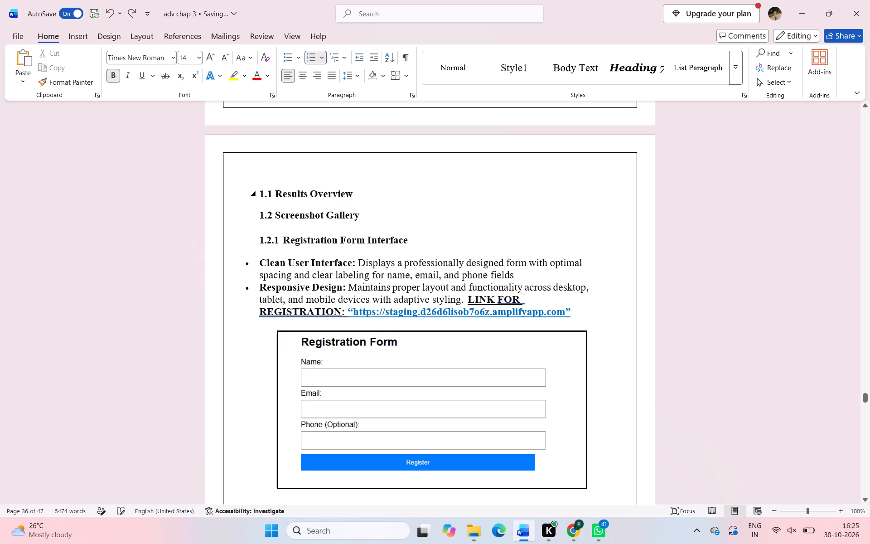
pyautogui.press('Return')
pyautogui.press('BackSpace')
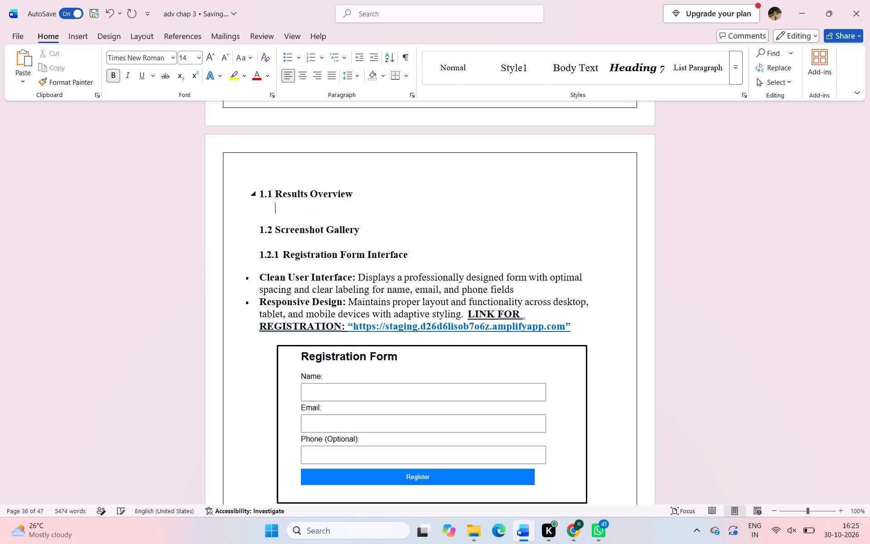
pyautogui.click(508, 63)
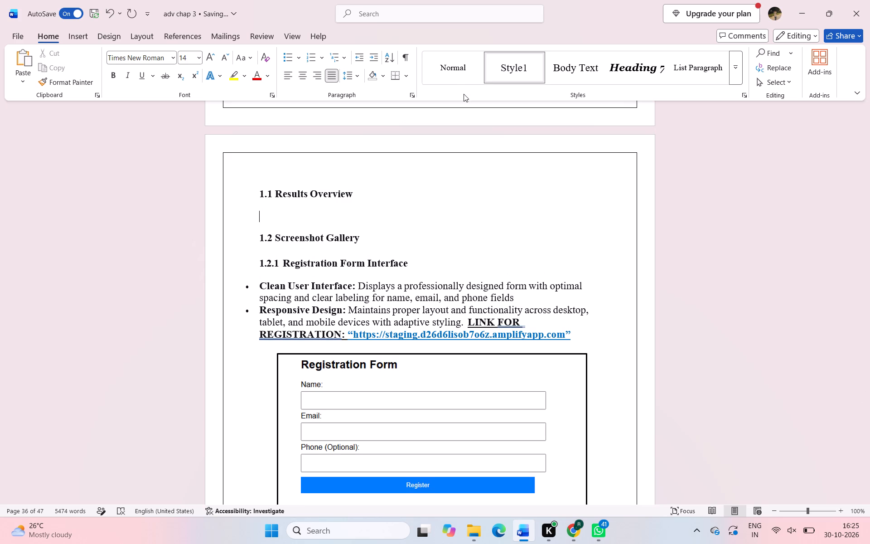
pyautogui.hotkey('ctrl', 'v')
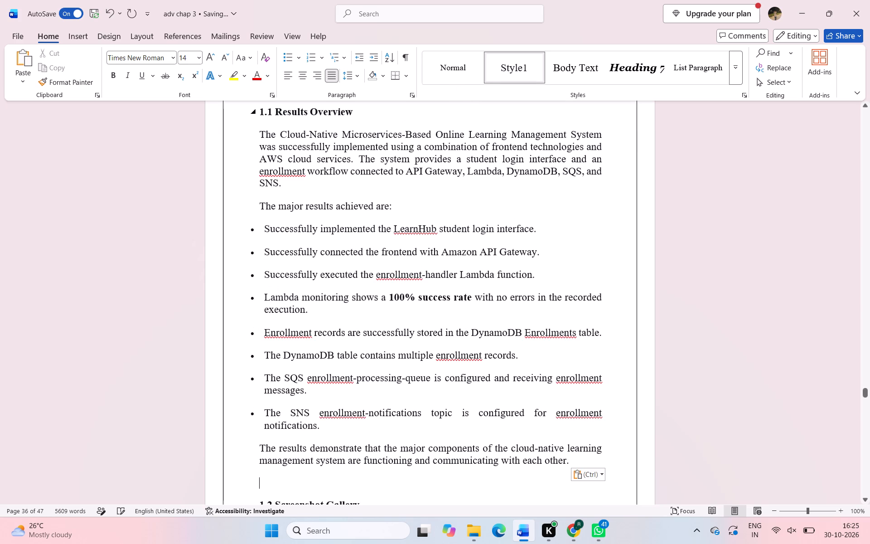
# Renumber the Results Overview heading as 5.1.
pyautogui.click(269, 112)
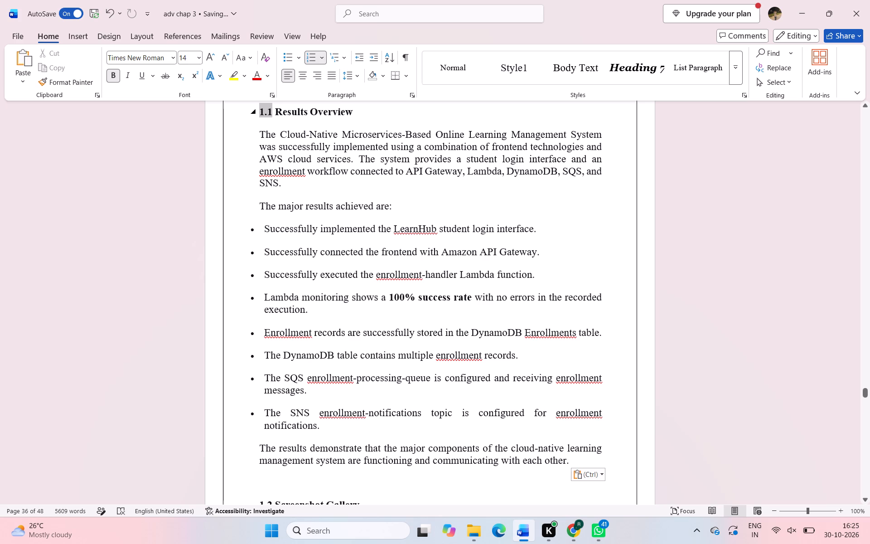
pyautogui.write('5.1')
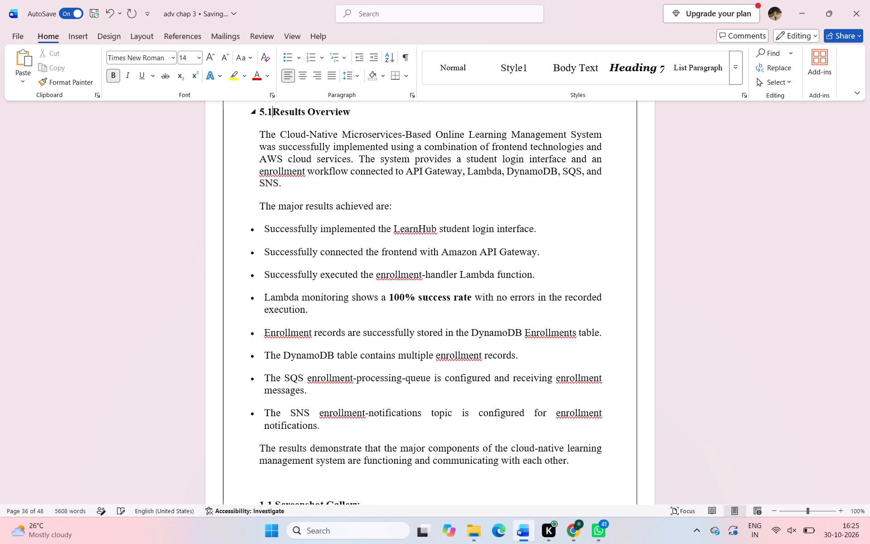
pyautogui.press('space')
# Remove the empty paragraph between the results text and the Screenshot Gallery heading.
pyautogui.scroll(-1, 269, 112)
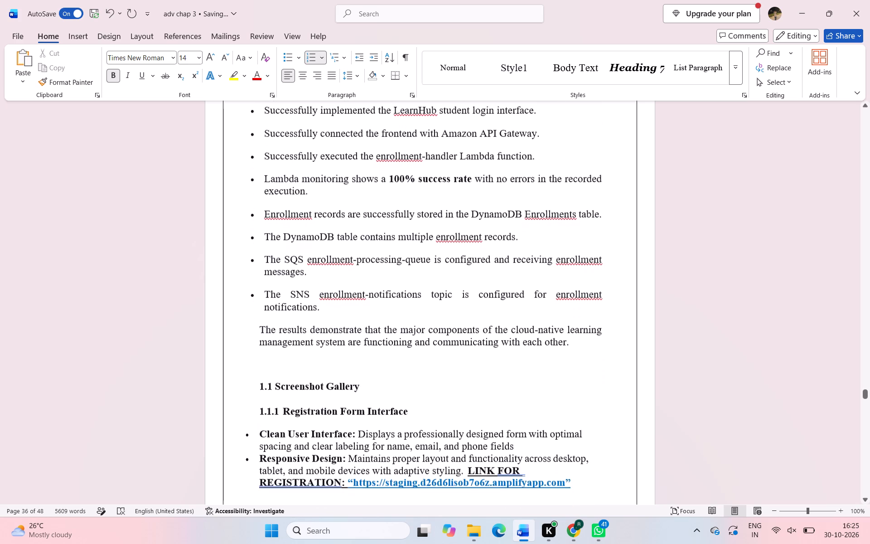
pyautogui.scroll(-1, 269, 112)
pyautogui.click(269, 360)
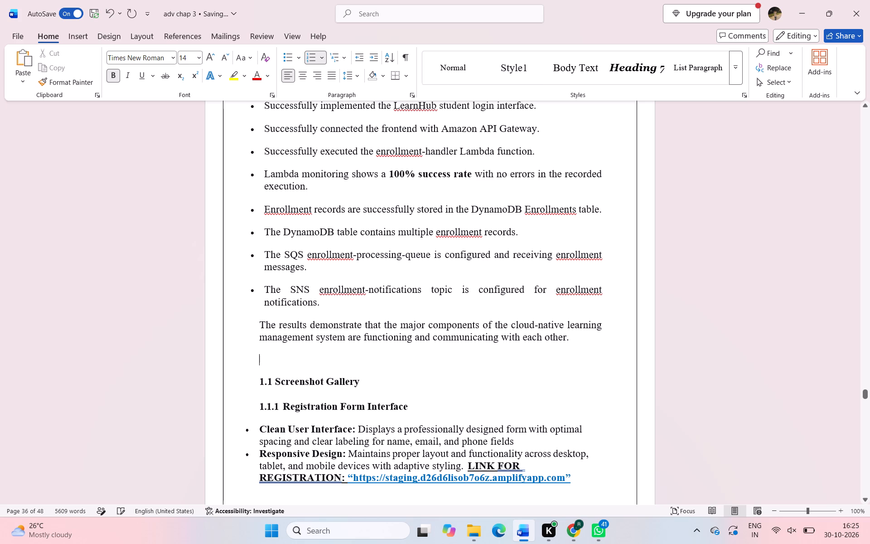
pyautogui.press('BackSpace')
pyautogui.press('BackSpace')
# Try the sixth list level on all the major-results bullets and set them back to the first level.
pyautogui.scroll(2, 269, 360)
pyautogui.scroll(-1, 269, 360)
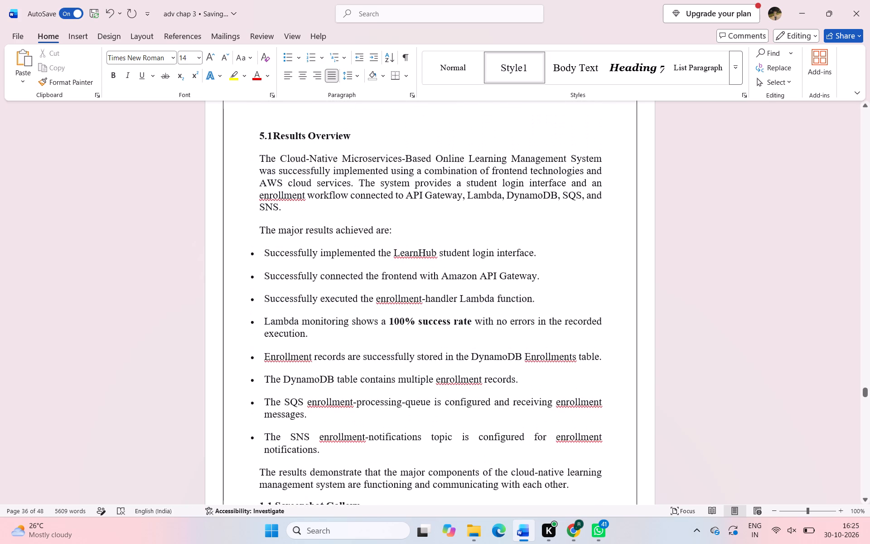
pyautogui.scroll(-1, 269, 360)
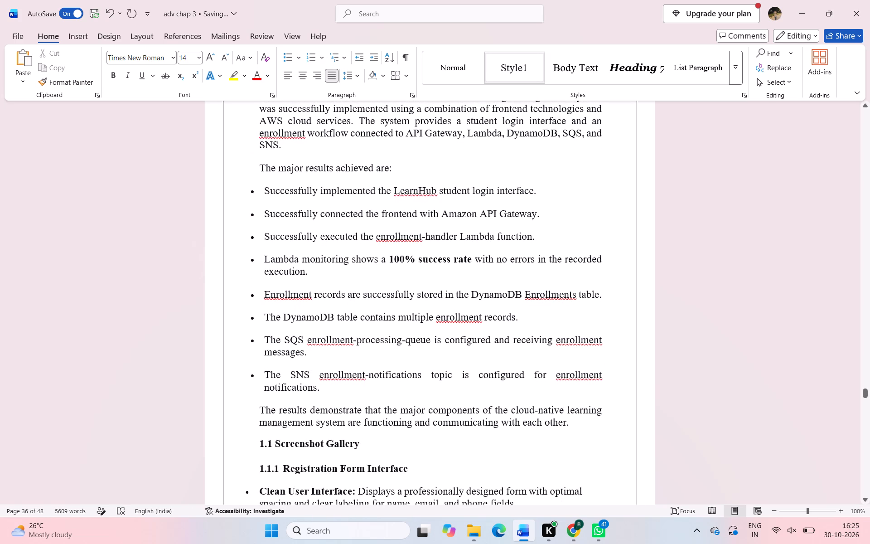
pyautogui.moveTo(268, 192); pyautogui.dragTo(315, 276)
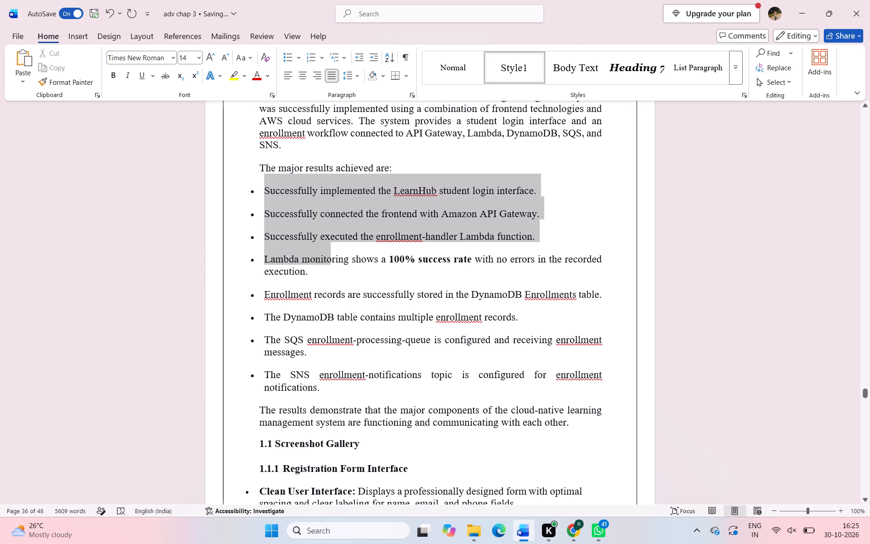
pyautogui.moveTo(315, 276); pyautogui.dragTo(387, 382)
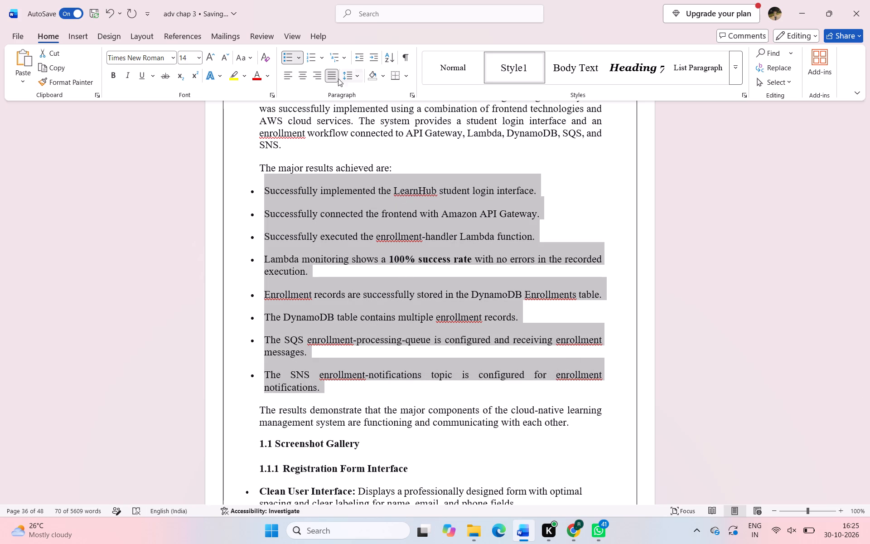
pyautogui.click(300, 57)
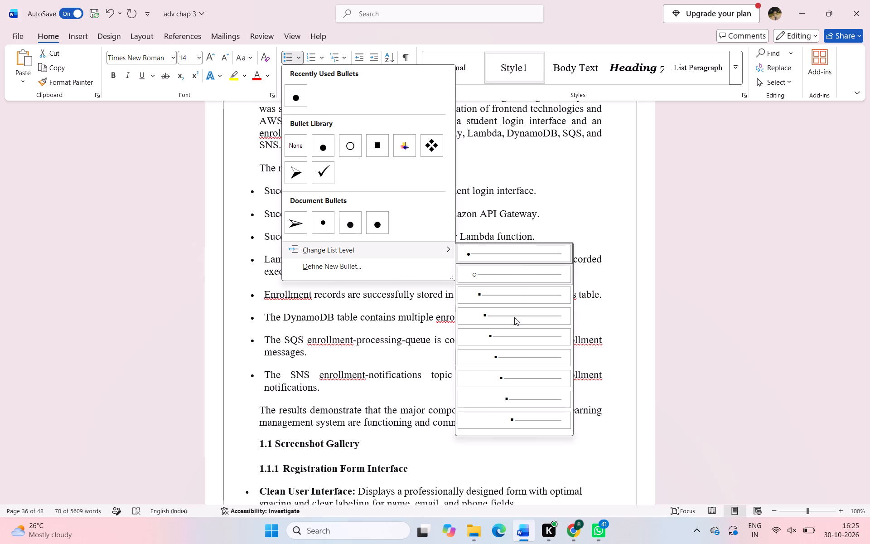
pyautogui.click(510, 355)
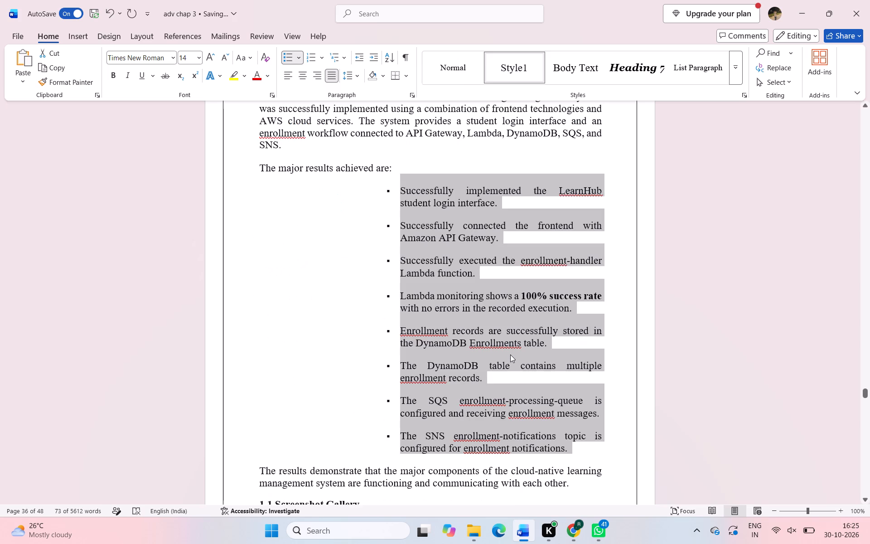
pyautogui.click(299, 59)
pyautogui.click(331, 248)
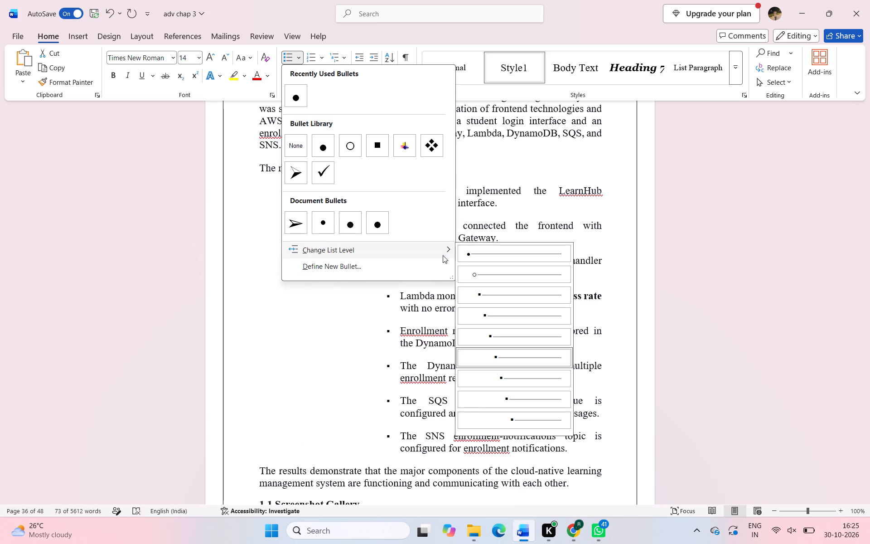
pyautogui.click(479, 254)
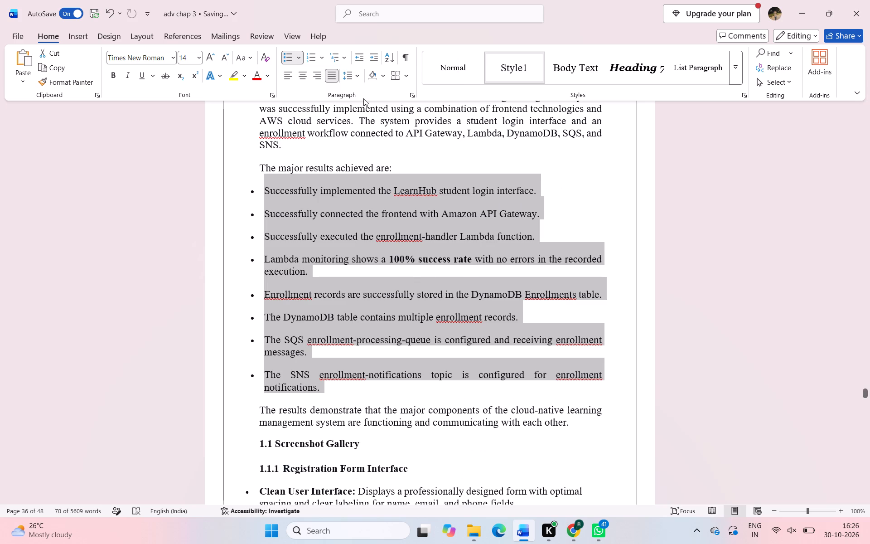
# Remove the space before paragraphs in the major-results bullet list.
pyautogui.click(357, 72)
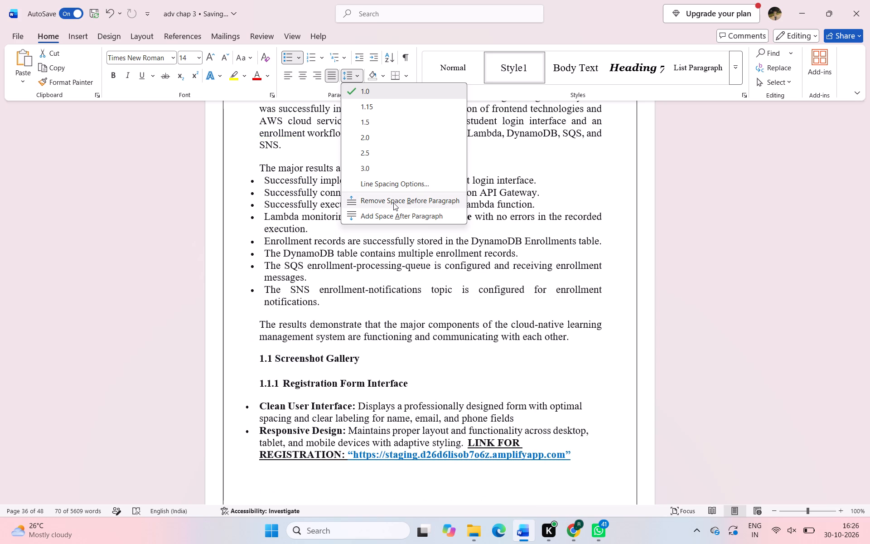
pyautogui.click(393, 203)
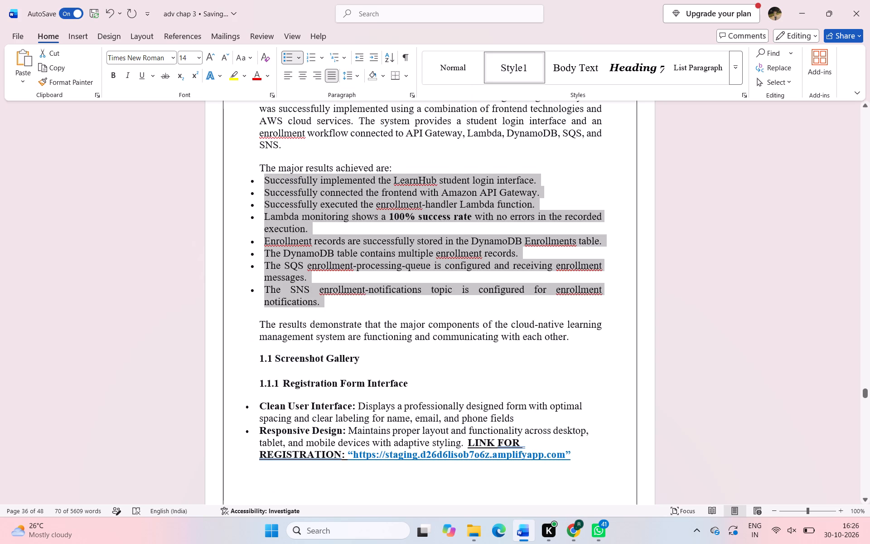
pyautogui.click(479, 155)
# Renumber the Screenshot Gallery heading as 5.2.
pyautogui.scroll(1, 415, 184)
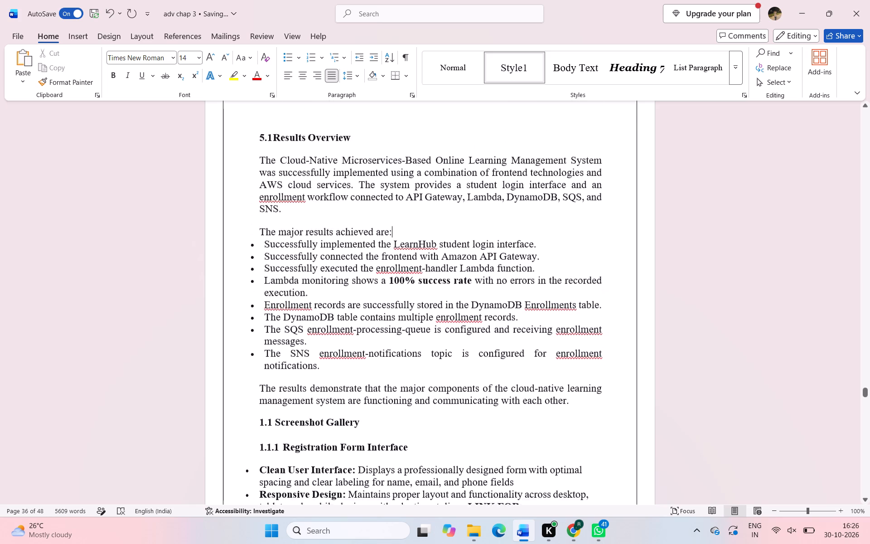
pyautogui.scroll(1, 415, 184)
pyautogui.scroll(-2, 415, 184)
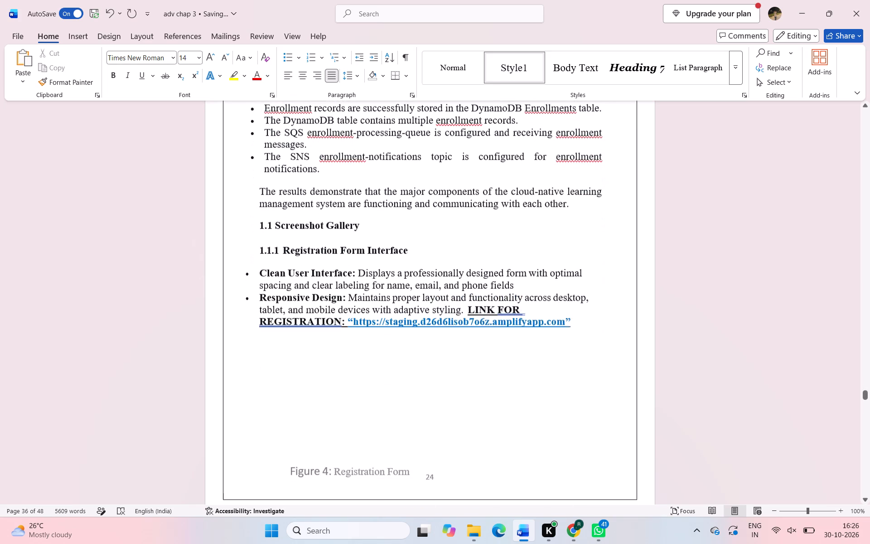
pyautogui.scroll(-2, 415, 184)
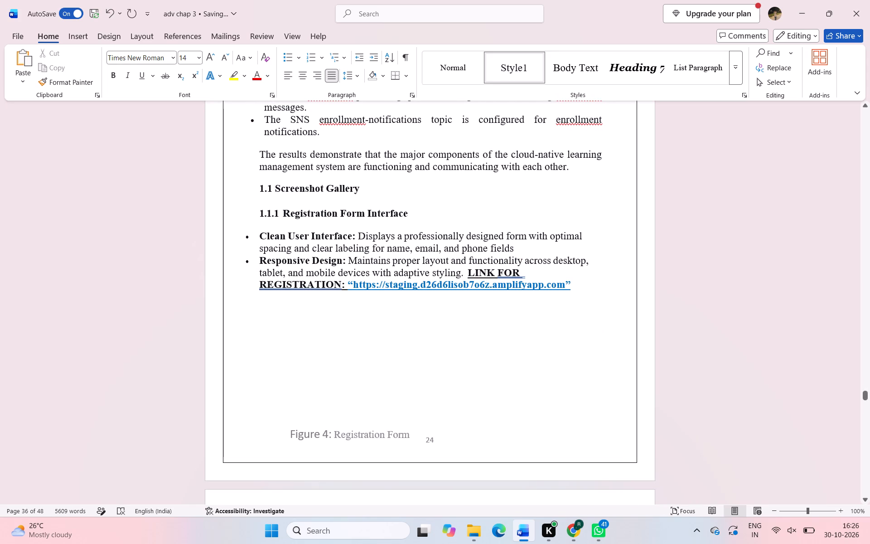
pyautogui.click(272, 189)
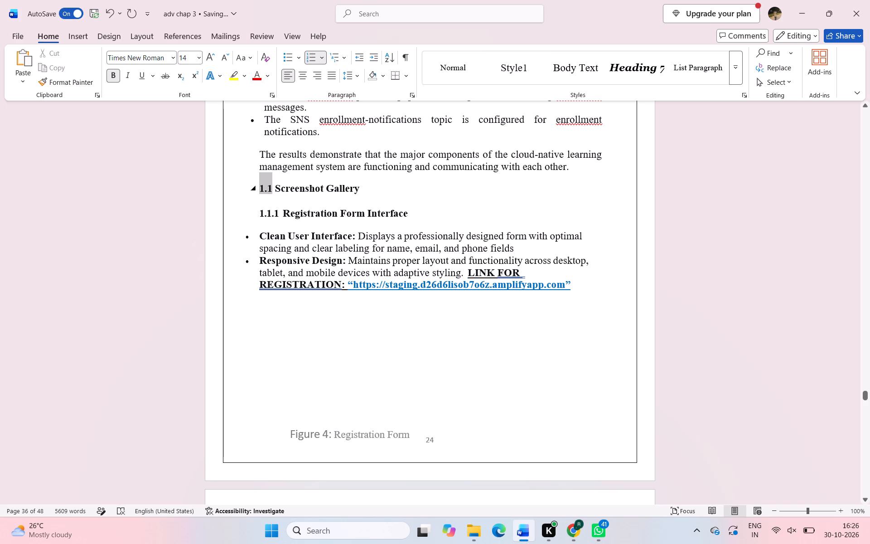
pyautogui.write('5.2')
pyautogui.press('space')
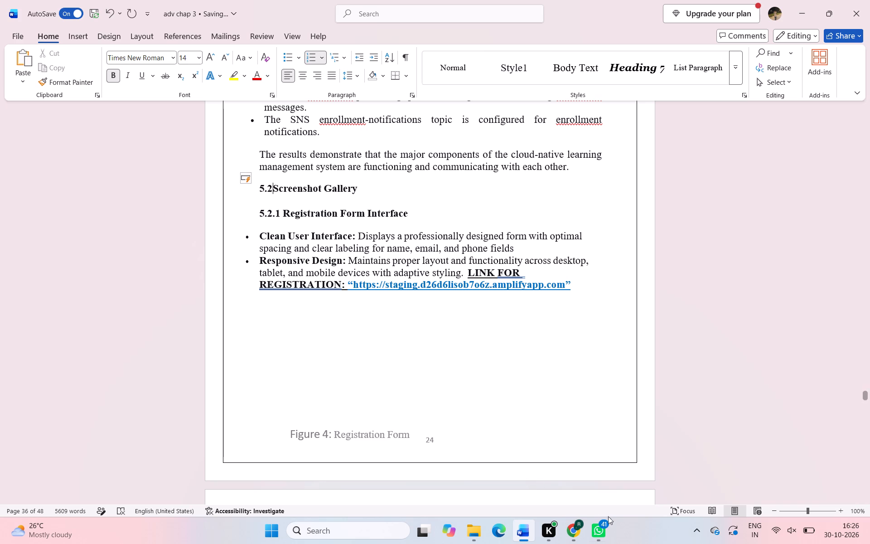
pyautogui.click(575, 536)
pyautogui.click(604, 430)
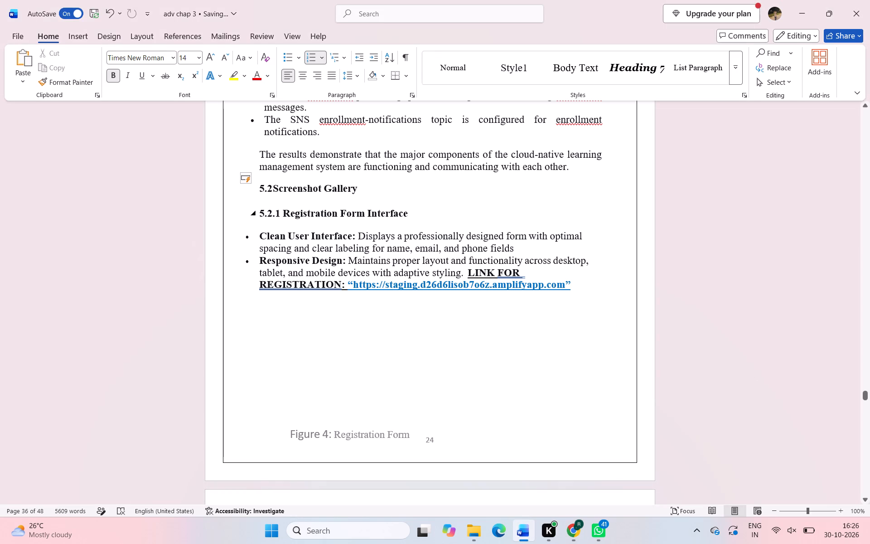
pyautogui.moveTo(282, 209); pyautogui.dragTo(285, 213)
pyautogui.moveTo(285, 213); pyautogui.dragTo(466, 296)
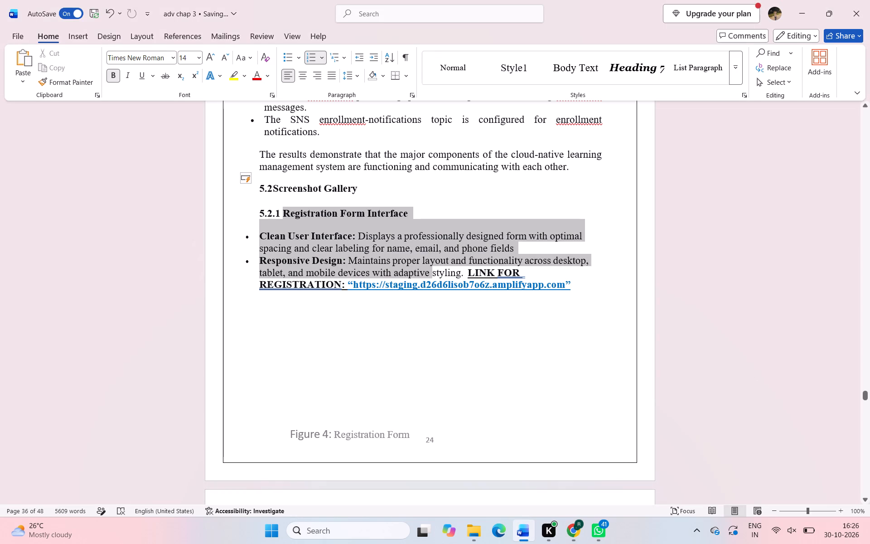
pyautogui.moveTo(466, 296); pyautogui.dragTo(568, 295)
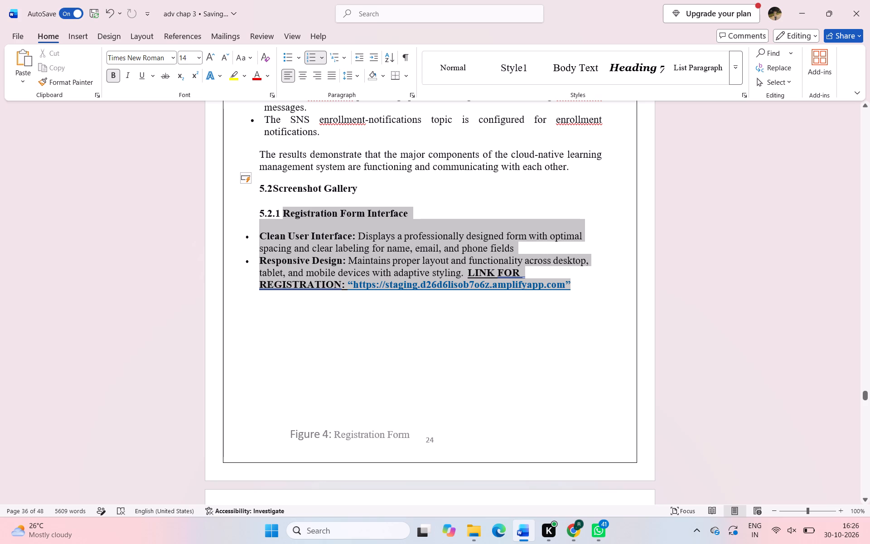
pyautogui.moveTo(568, 295); pyautogui.dragTo(567, 293)
pyautogui.press('BackSpace')
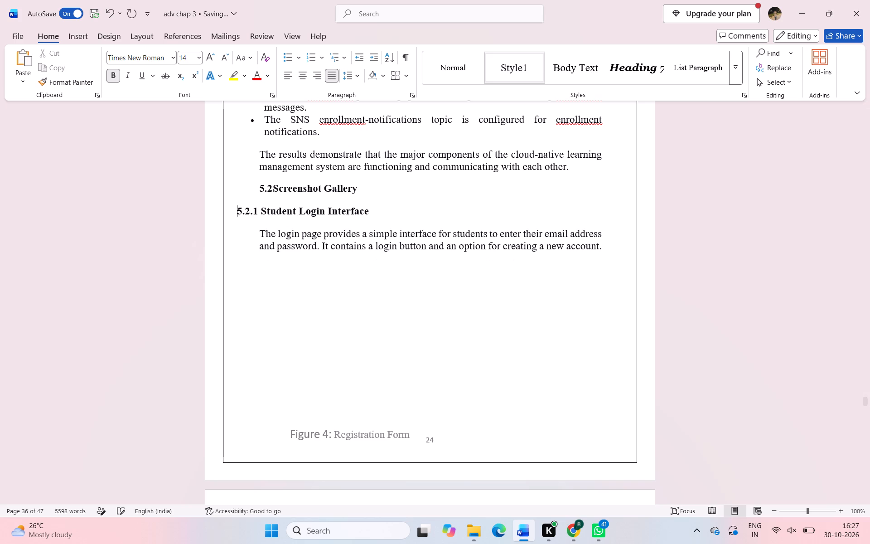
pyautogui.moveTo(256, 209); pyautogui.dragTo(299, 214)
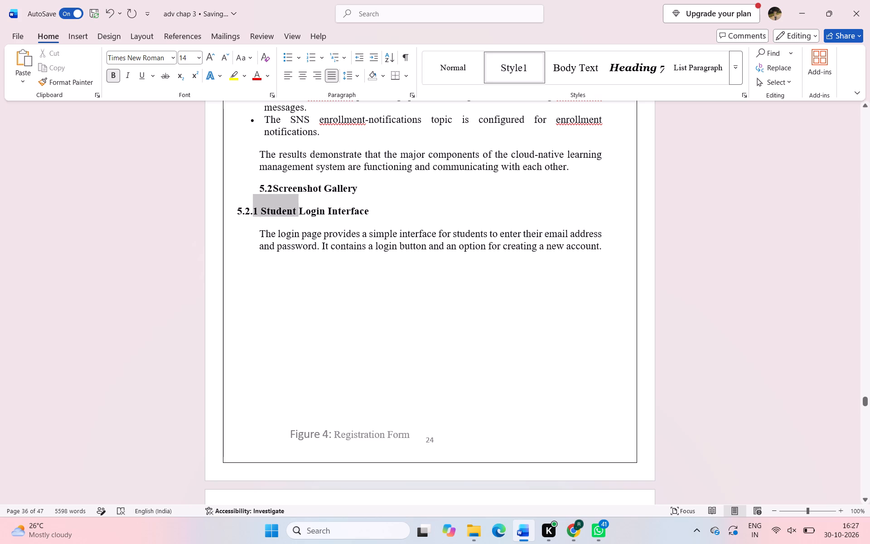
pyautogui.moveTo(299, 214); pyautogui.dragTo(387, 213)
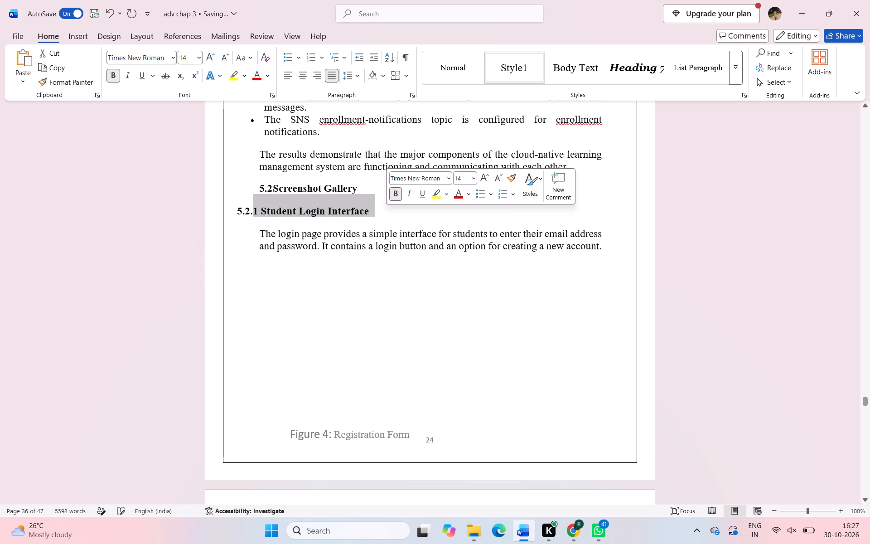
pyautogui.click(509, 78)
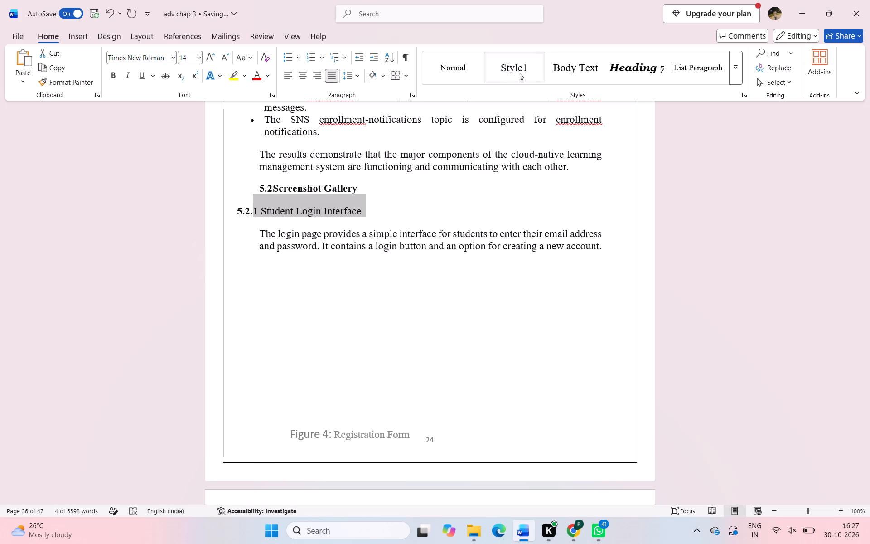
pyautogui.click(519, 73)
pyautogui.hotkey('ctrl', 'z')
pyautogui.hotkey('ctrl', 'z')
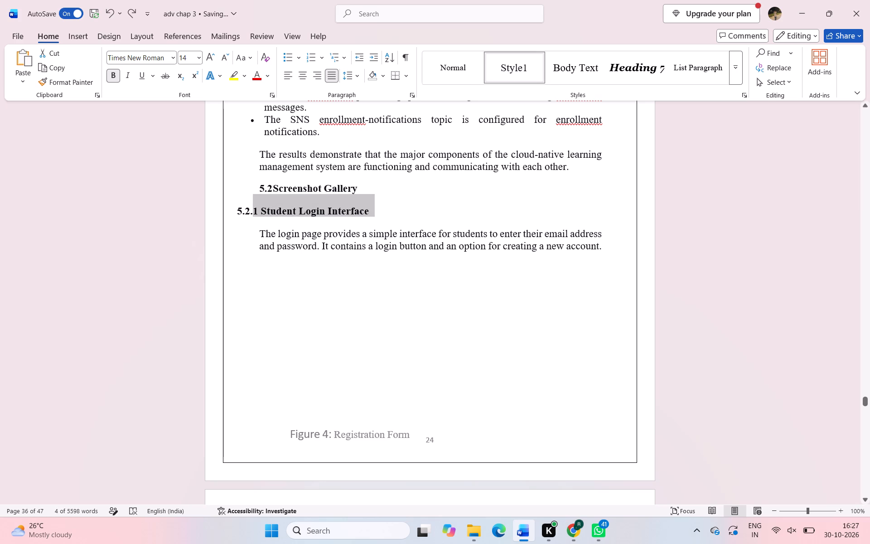
# Apply Style1 to the whole 5.2.1 Student Login Interface heading and make it bold.
pyautogui.click(239, 209)
pyautogui.moveTo(239, 209); pyautogui.dragTo(388, 203)
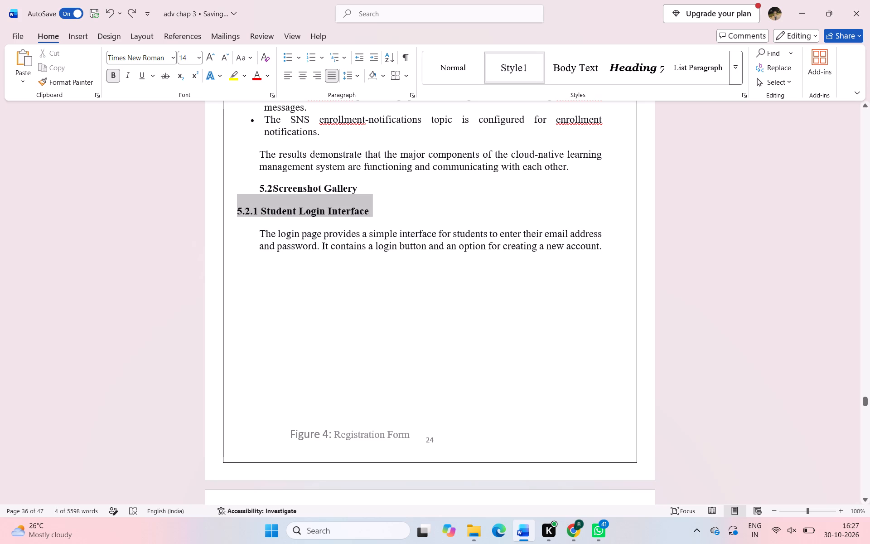
pyautogui.moveTo(388, 203); pyautogui.dragTo(404, 203)
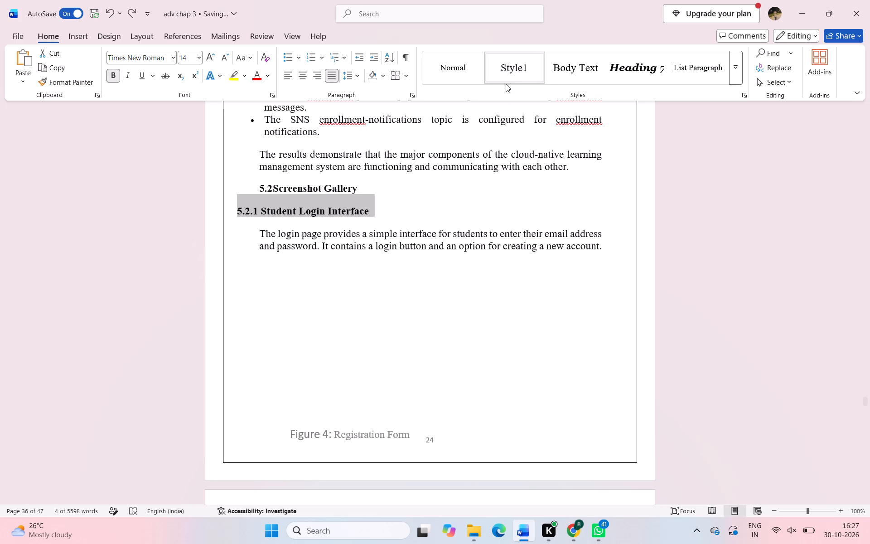
pyautogui.click(506, 84)
pyautogui.click(505, 78)
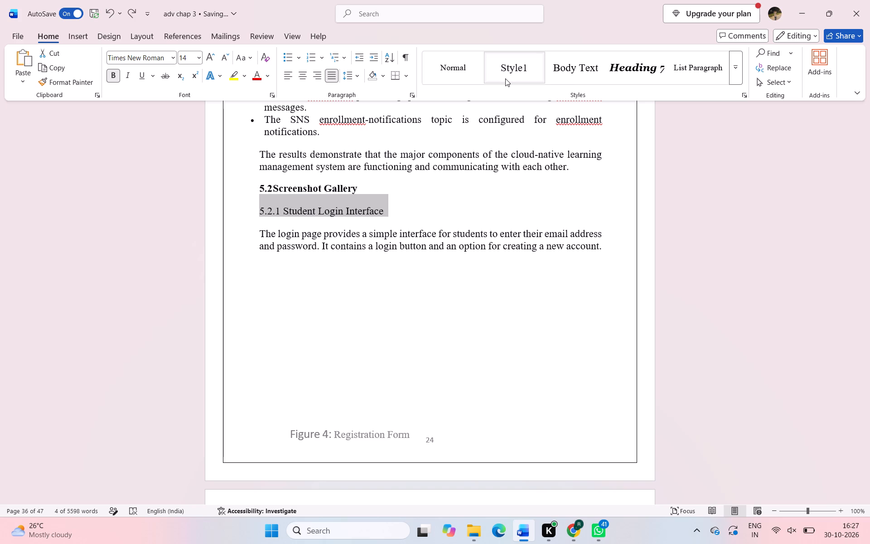
pyautogui.click(115, 79)
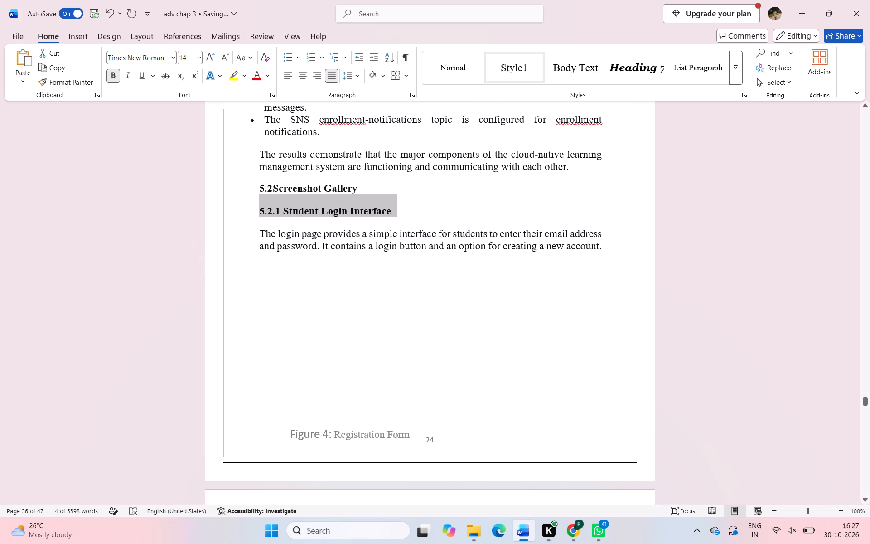
pyautogui.click(266, 305)
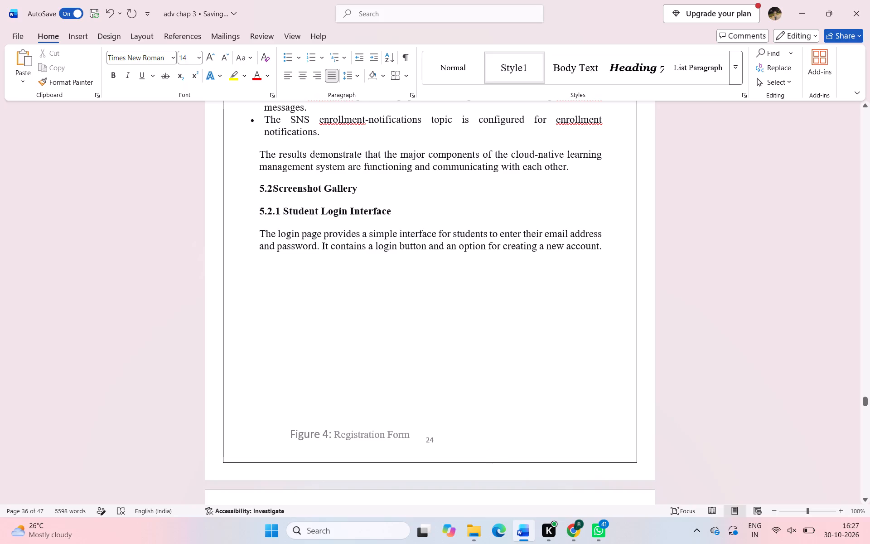
pyautogui.scroll(-2, 573, 487)
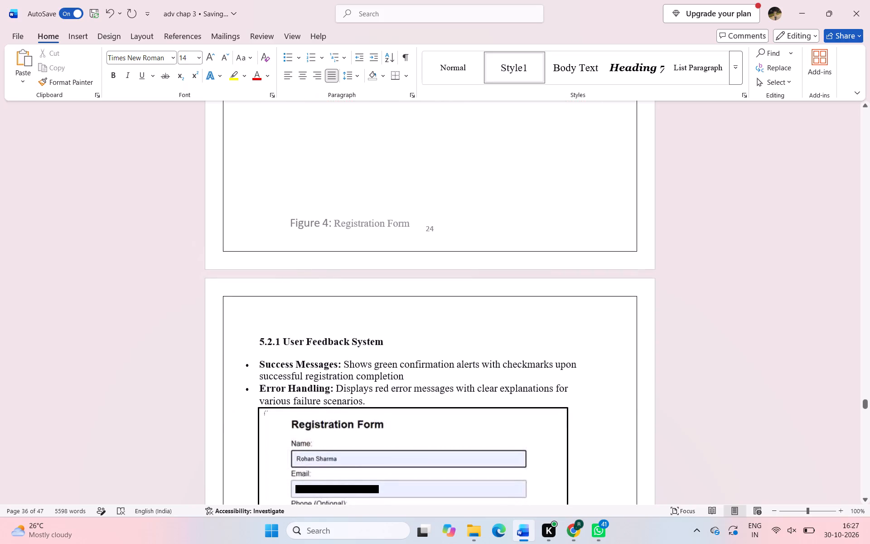
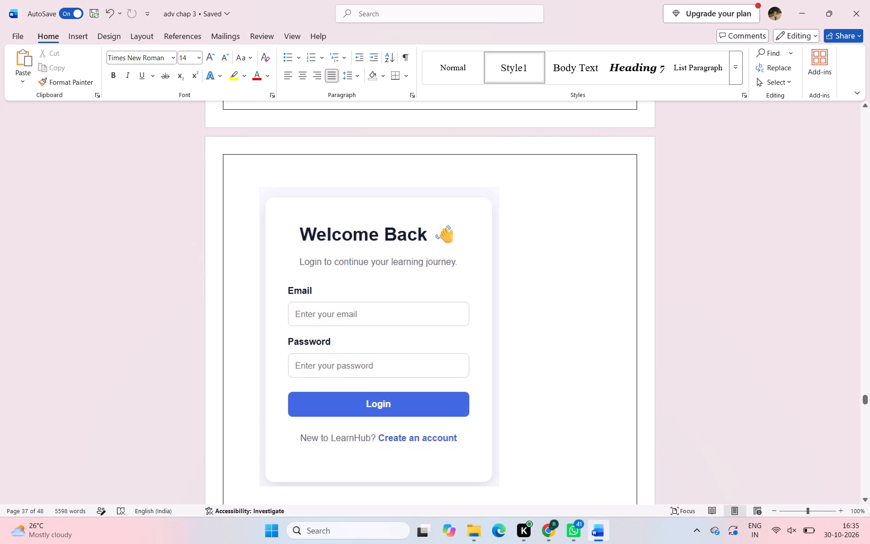
# Scale down the "Welcome Back" login screenshot proportionally to a little over 60% of its pasted width.
pyautogui.moveTo(498, 486); pyautogui.dragTo(468, 426)
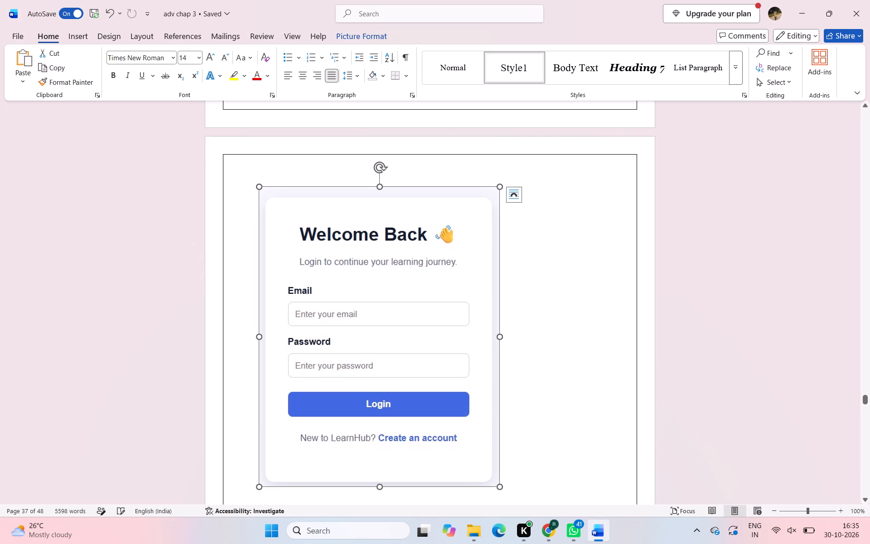
pyautogui.moveTo(500, 486); pyautogui.dragTo(449, 373)
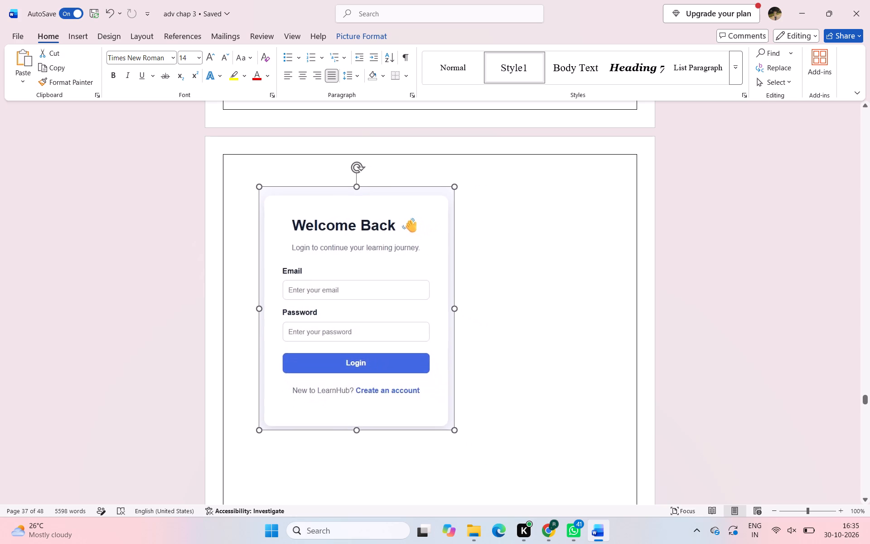
pyautogui.moveTo(449, 373); pyautogui.dragTo(448, 371)
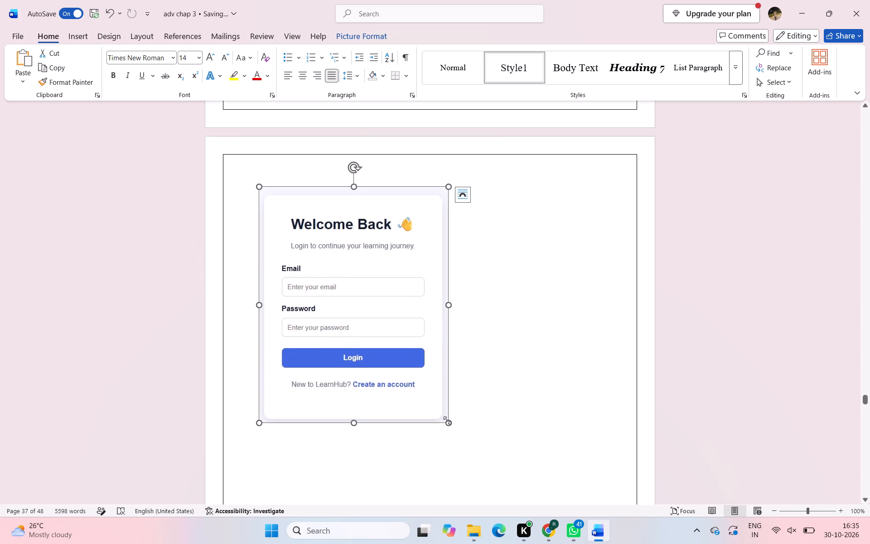
pyautogui.moveTo(450, 424); pyautogui.dragTo(408, 351)
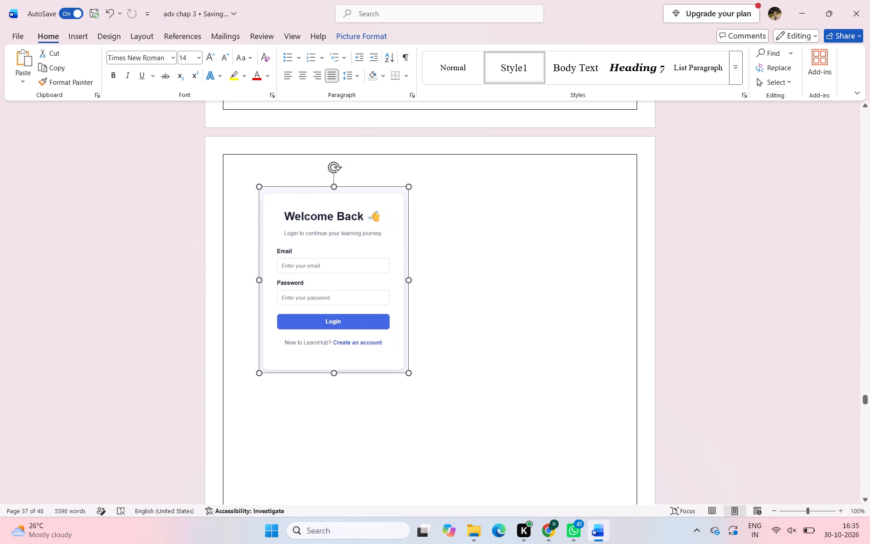
# Delete the old "Figure 4: Registration Form" caption and its text box from the page 24 footer, and return to the body text.
pyautogui.scroll(1, 365, 297)
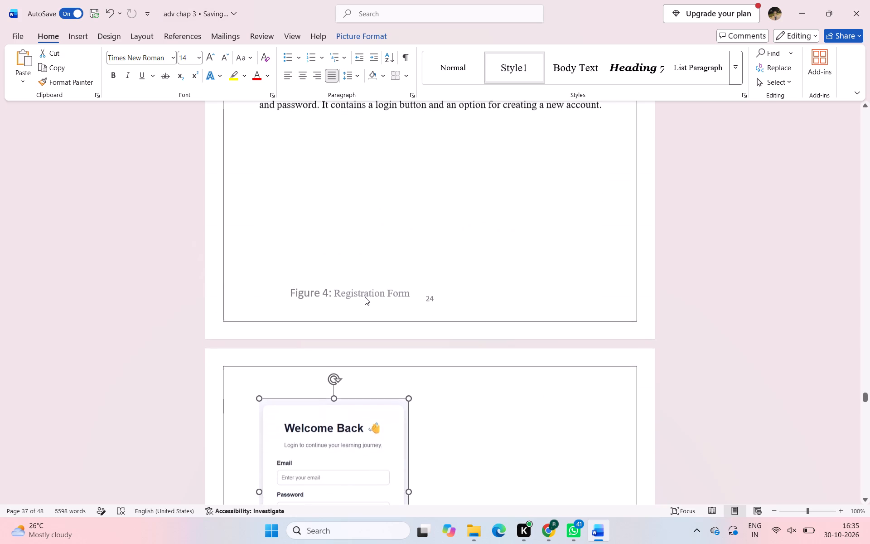
pyautogui.click(365, 297)
pyautogui.click(363, 289)
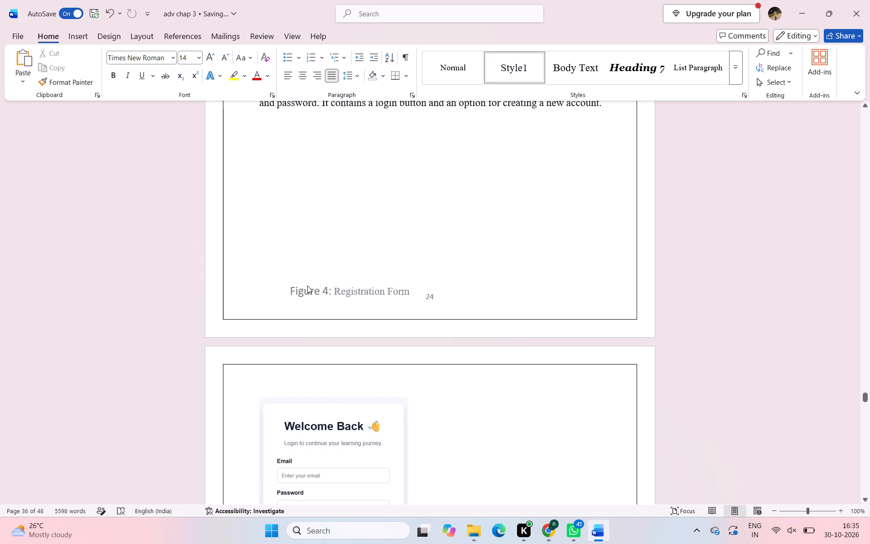
pyautogui.click(290, 287)
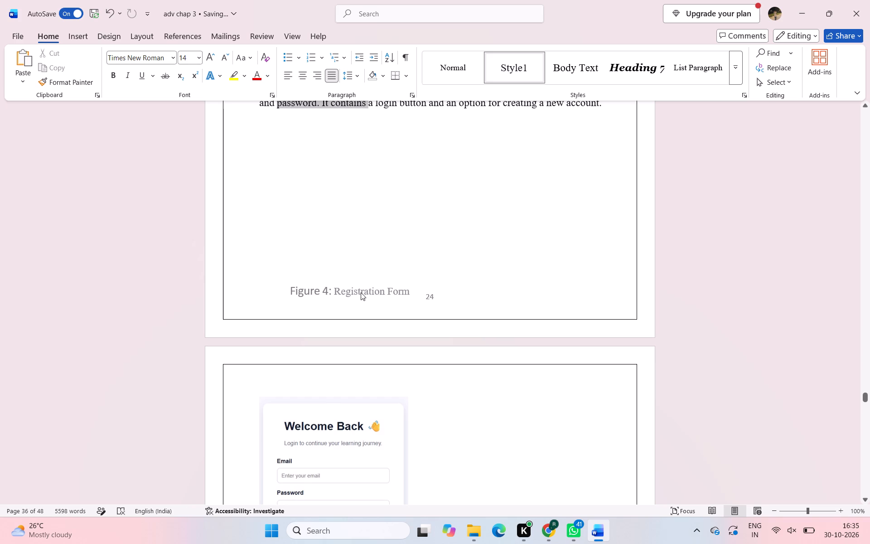
pyautogui.click(308, 288)
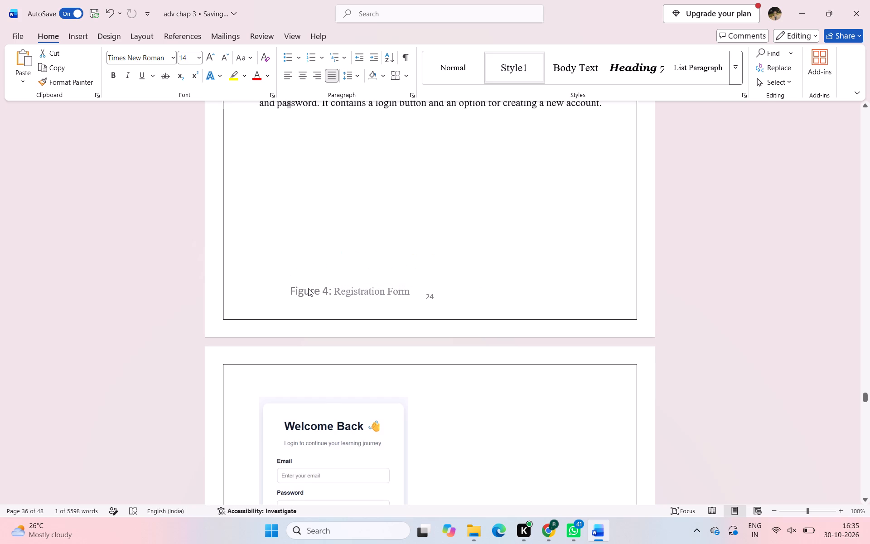
pyautogui.click(308, 288)
pyautogui.click(340, 289)
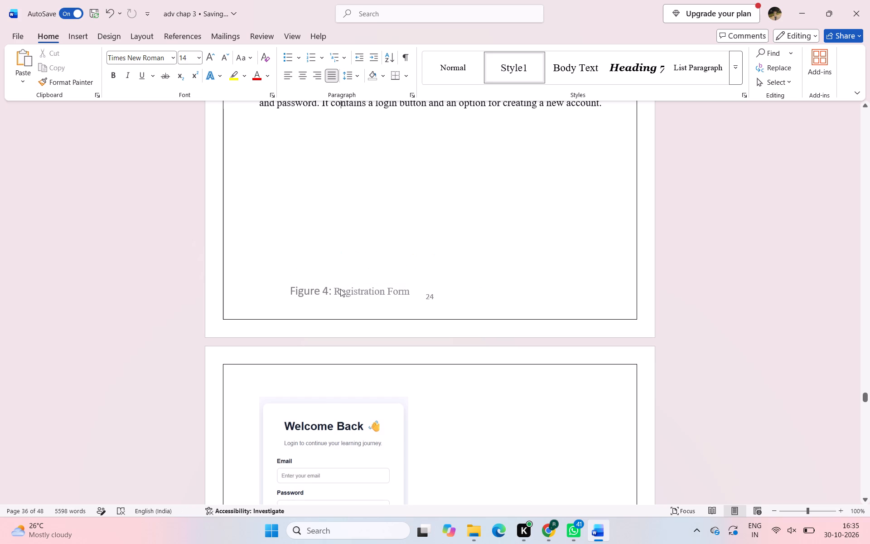
pyautogui.doubleClick(340, 289)
pyautogui.press('BackSpace')
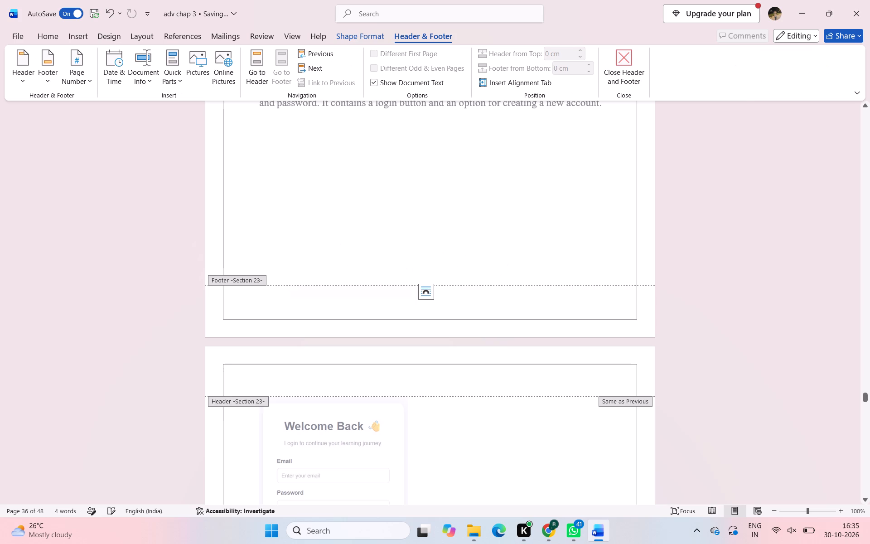
pyautogui.press('BackSpace')
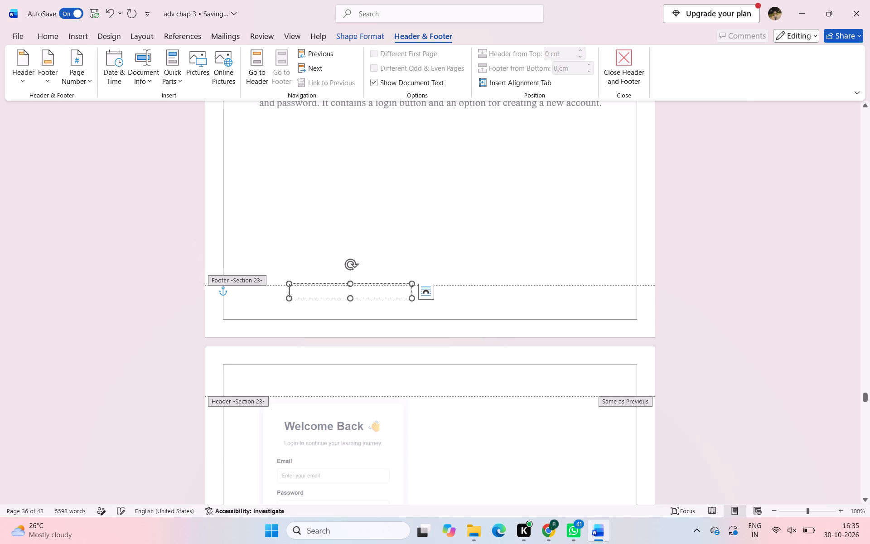
pyautogui.click(335, 298)
pyautogui.press('BackSpace')
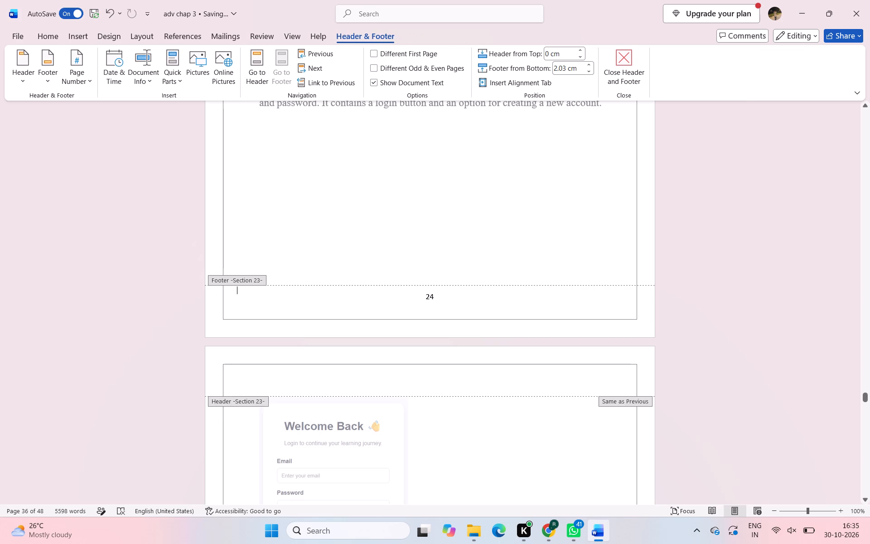
pyautogui.doubleClick(313, 247)
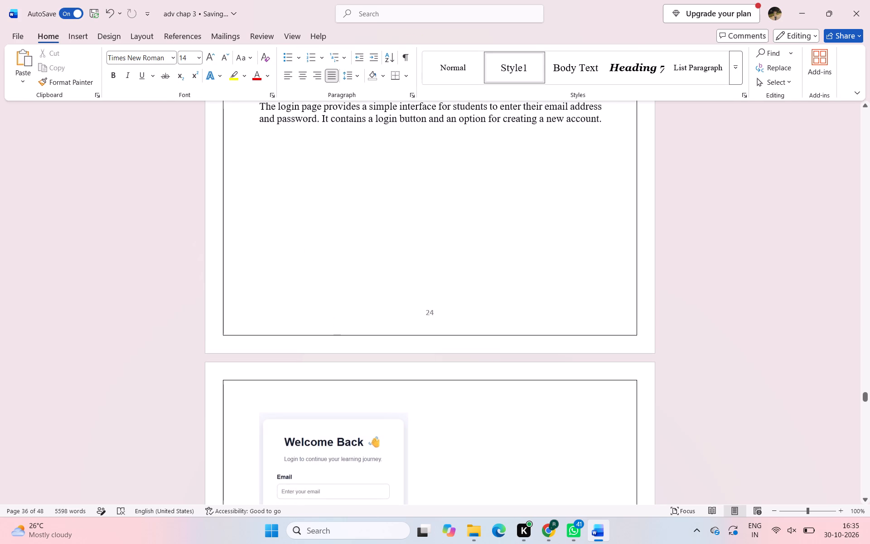
# Reduce only the login screenshot's height so that it fits below the 5.2.1 paragraph on page 24.
pyautogui.moveTo(344, 468); pyautogui.dragTo(377, 420)
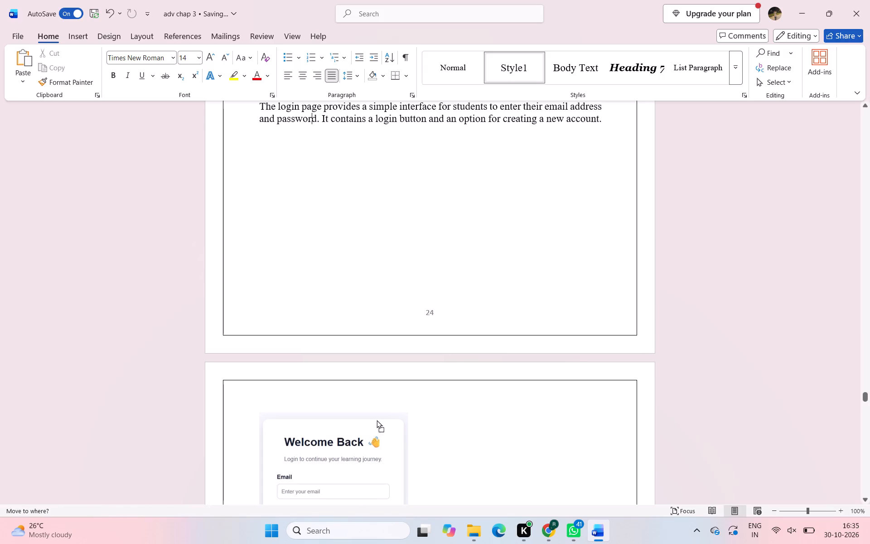
pyautogui.moveTo(377, 420); pyautogui.dragTo(651, 236)
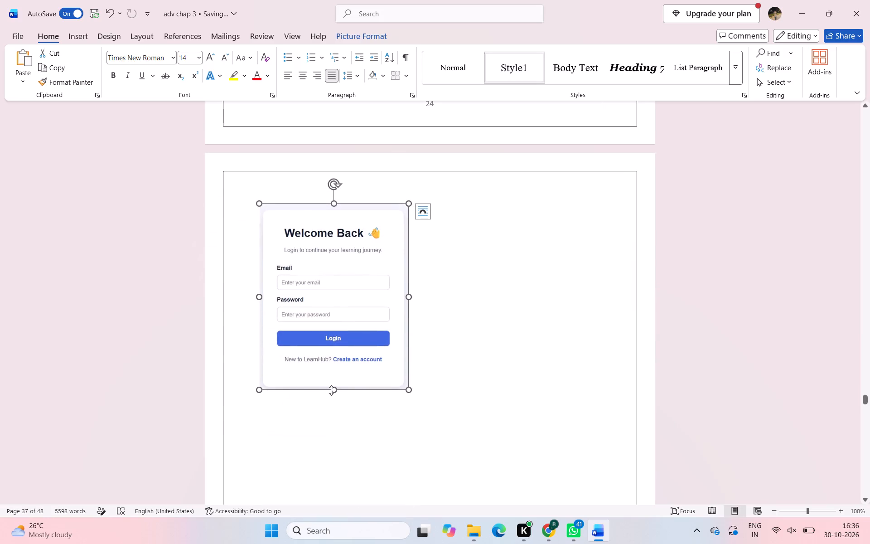
pyautogui.moveTo(333, 391); pyautogui.dragTo(349, 310)
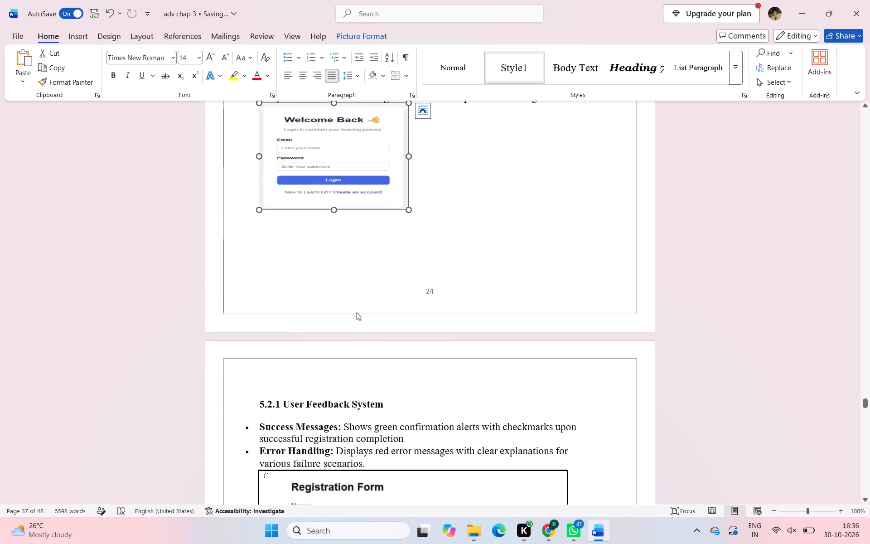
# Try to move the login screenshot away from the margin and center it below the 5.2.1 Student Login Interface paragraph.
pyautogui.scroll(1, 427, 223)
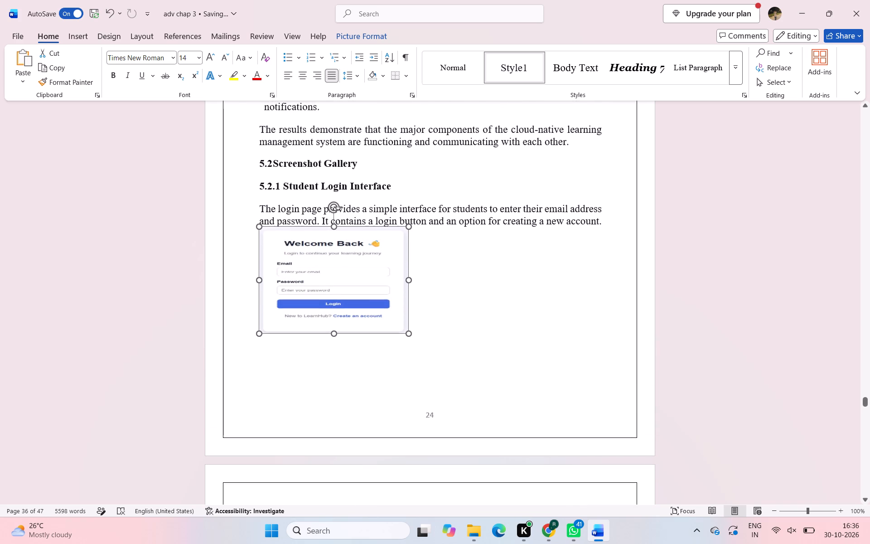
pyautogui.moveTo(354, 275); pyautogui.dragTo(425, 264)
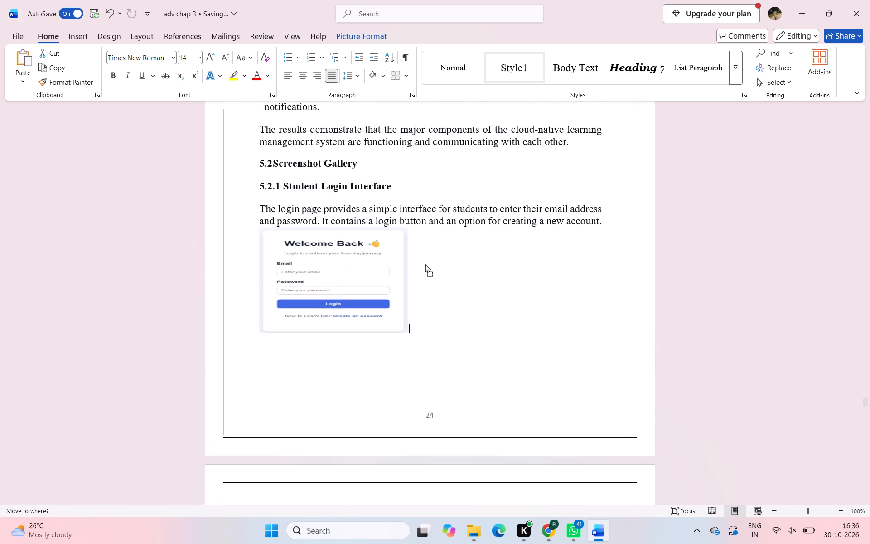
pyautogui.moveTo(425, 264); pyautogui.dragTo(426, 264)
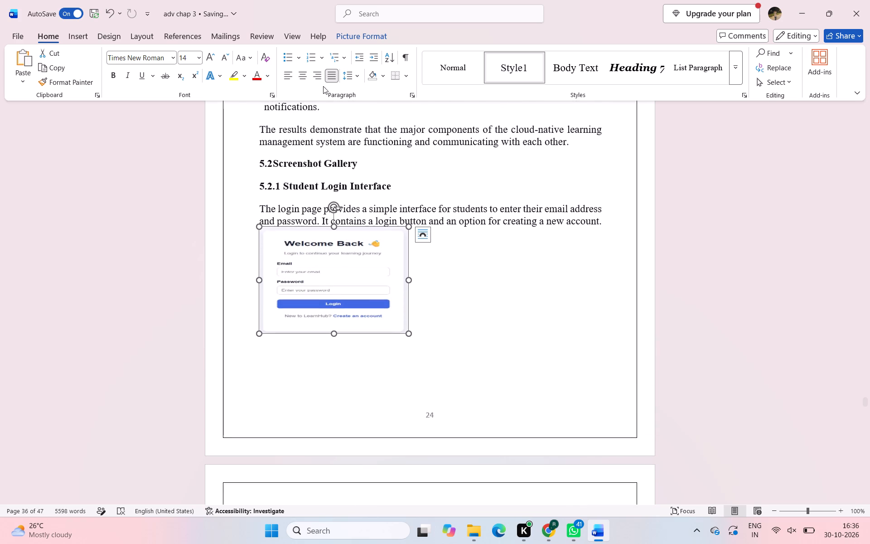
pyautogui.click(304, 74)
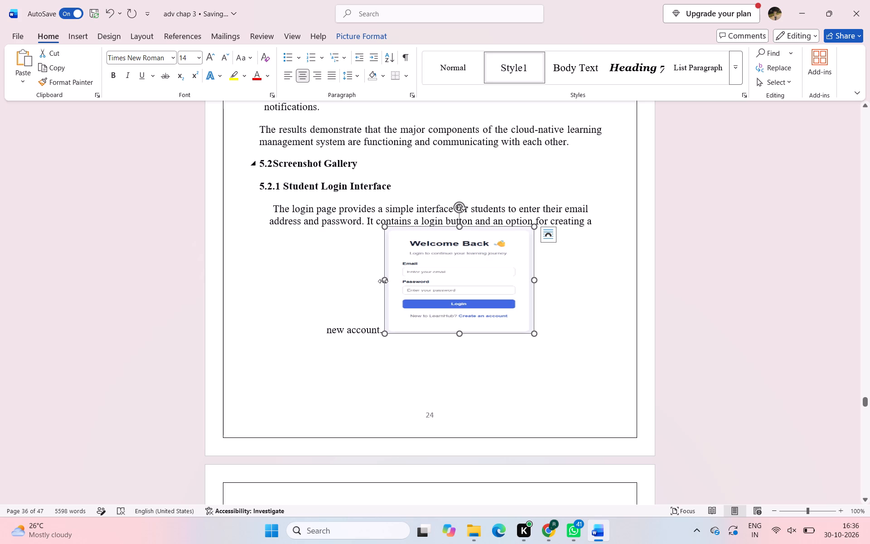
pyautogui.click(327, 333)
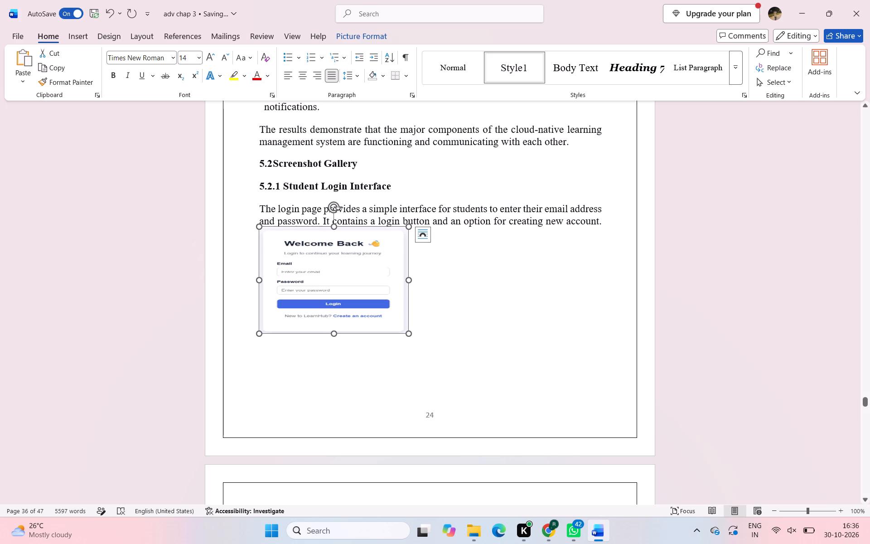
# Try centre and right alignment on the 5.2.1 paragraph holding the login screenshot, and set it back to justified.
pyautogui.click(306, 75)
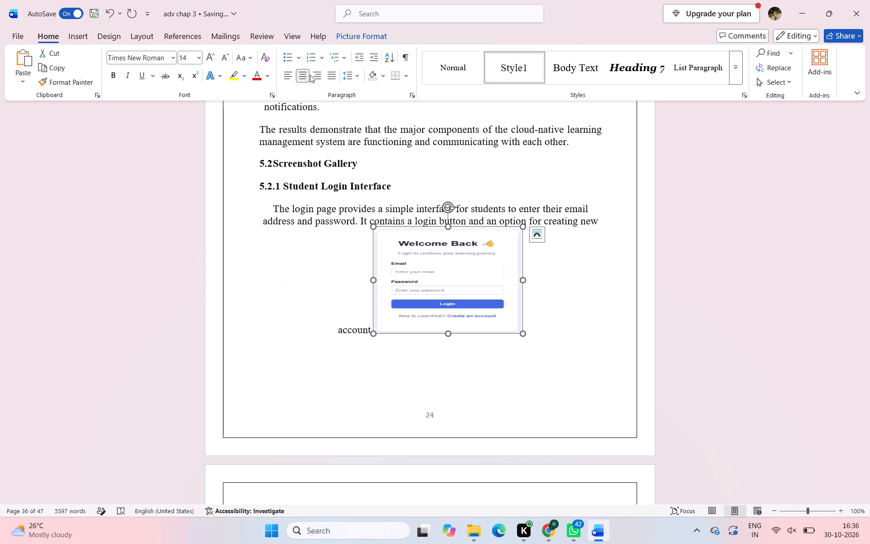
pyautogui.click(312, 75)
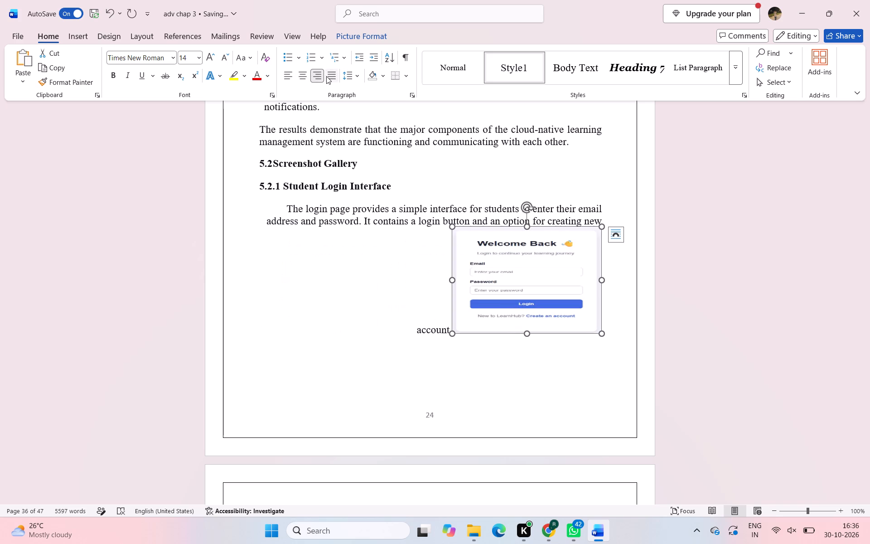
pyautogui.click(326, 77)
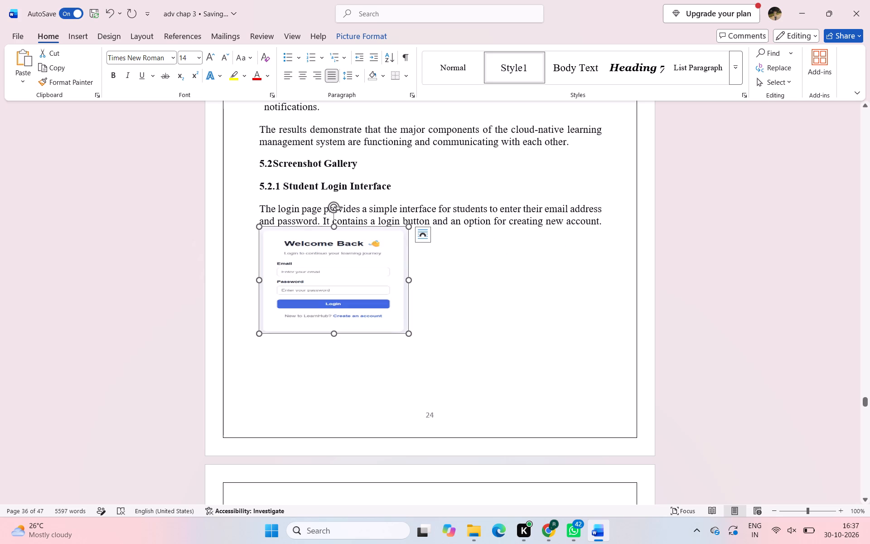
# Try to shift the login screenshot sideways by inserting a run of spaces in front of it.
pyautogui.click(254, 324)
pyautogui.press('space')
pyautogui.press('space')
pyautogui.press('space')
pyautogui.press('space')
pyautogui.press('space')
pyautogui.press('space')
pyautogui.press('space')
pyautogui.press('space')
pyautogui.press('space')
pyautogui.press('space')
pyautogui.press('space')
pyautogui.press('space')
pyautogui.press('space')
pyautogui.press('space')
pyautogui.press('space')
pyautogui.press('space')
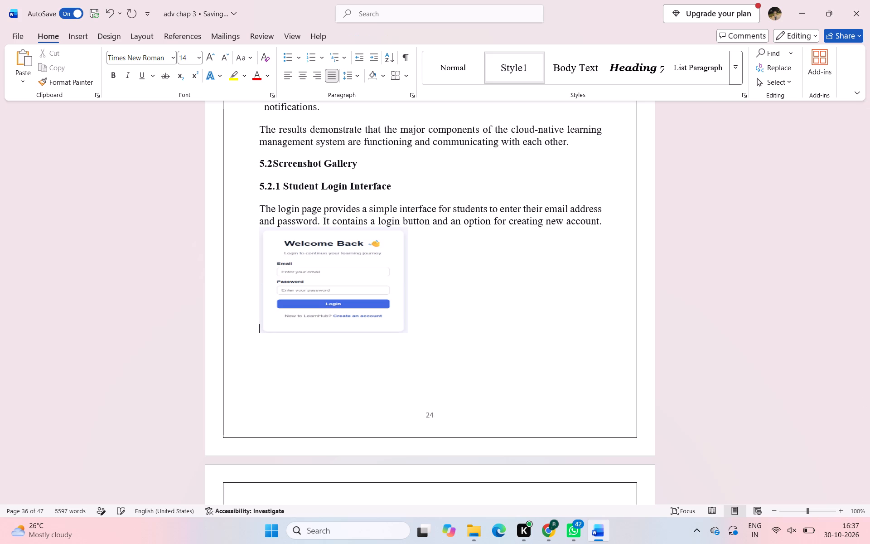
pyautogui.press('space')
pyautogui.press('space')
# Enlarge the login screenshot from its corner to fill the space above the page number on page 24.
pyautogui.click(316, 296)
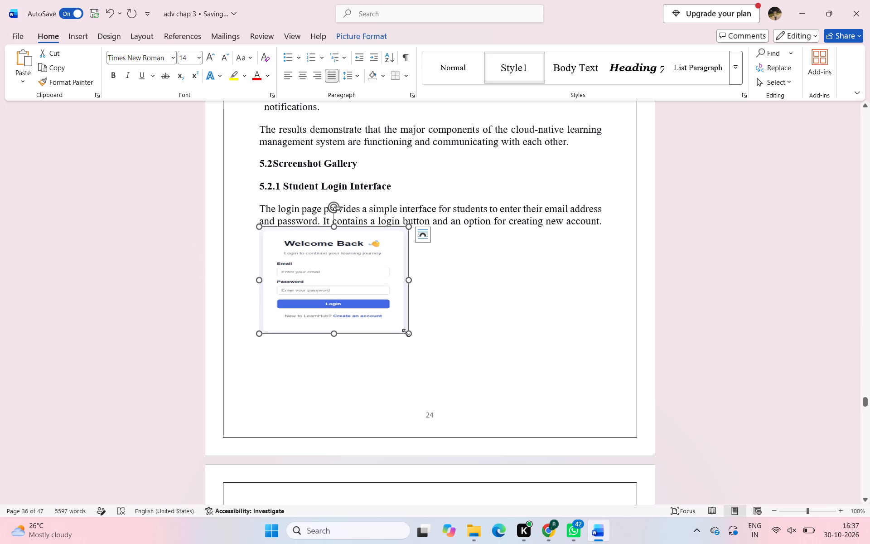
pyautogui.moveTo(409, 334); pyautogui.dragTo(449, 387)
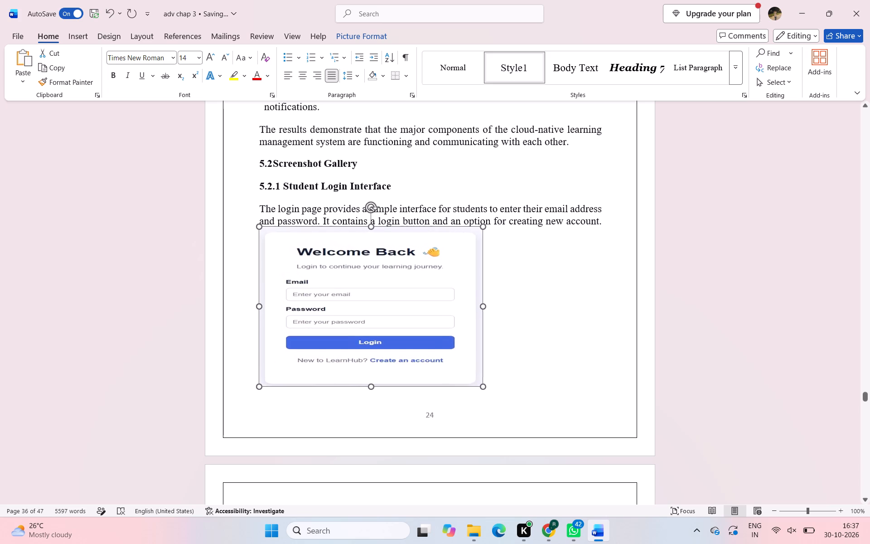
pyautogui.moveTo(449, 387); pyautogui.dragTo(466, 393)
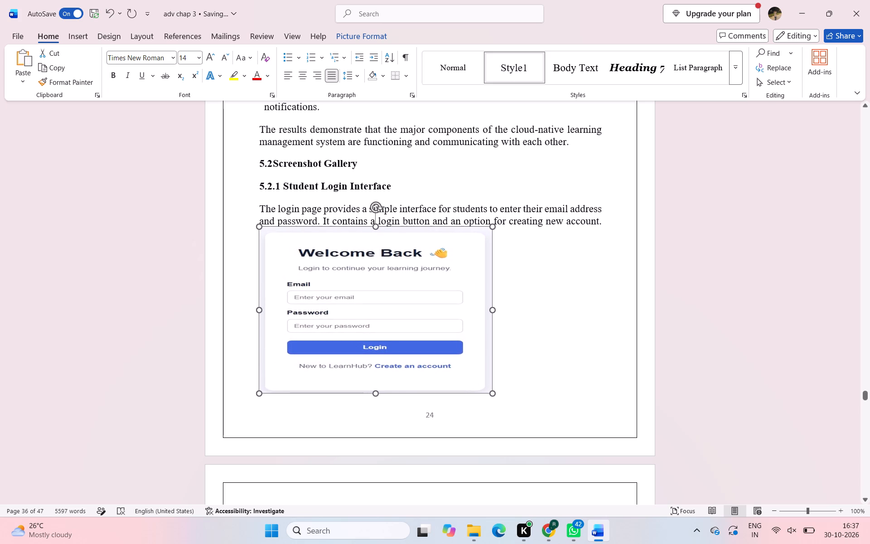
pyautogui.moveTo(466, 393); pyautogui.dragTo(477, 405)
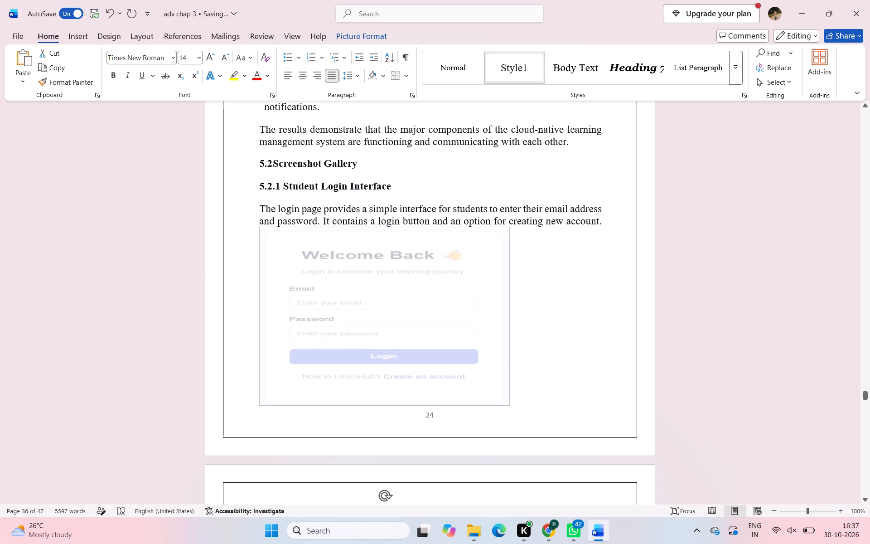
pyautogui.moveTo(477, 405); pyautogui.dragTo(469, 394)
pyautogui.moveTo(416, 350); pyautogui.dragTo(479, 345)
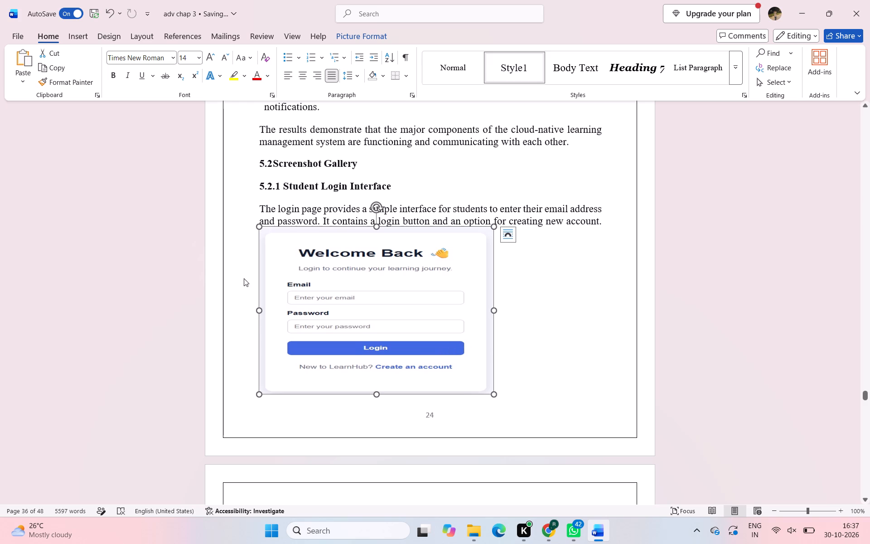
# Select the login screenshot and centre-align its paragraph.
pyautogui.click(252, 236)
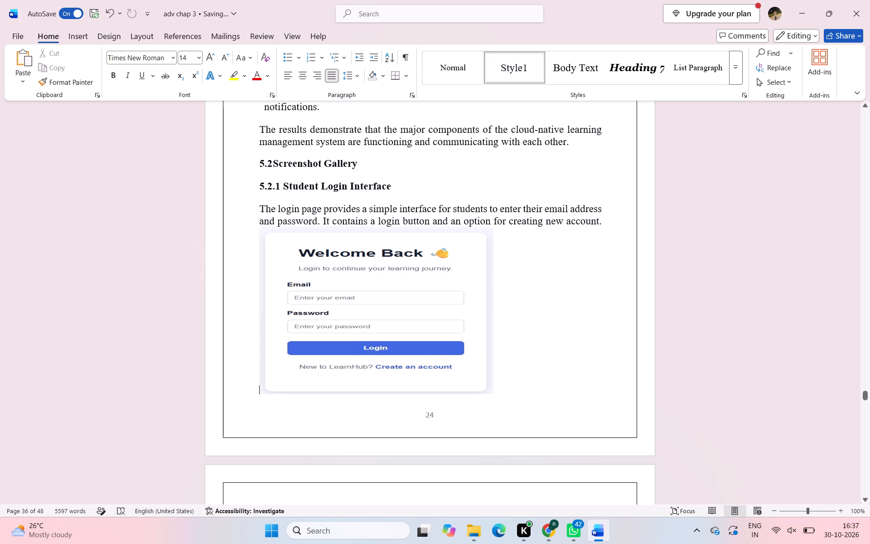
pyautogui.click(258, 234)
pyautogui.doubleClick(258, 234)
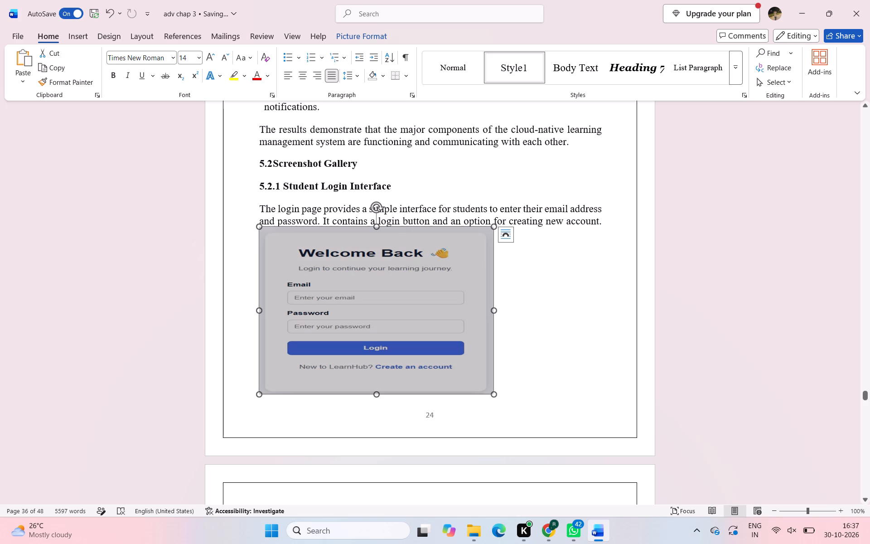
pyautogui.click(302, 71)
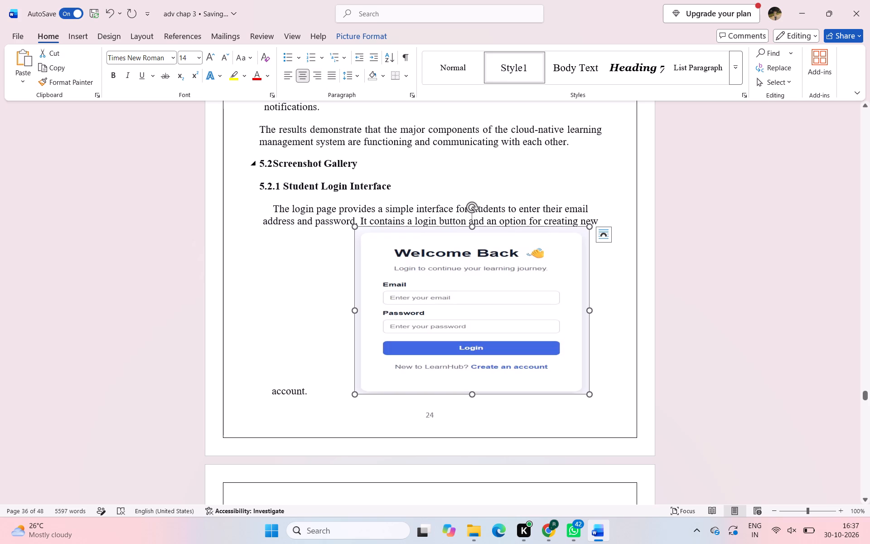
# Delete the word "account." and the spaces in front of the login screenshot.
pyautogui.moveTo(342, 389); pyautogui.dragTo(288, 394)
pyautogui.press('BackSpace')
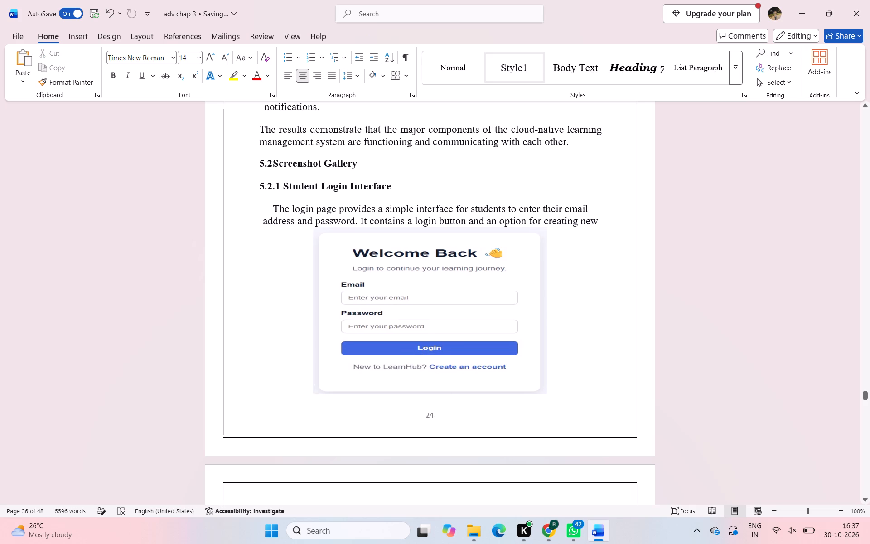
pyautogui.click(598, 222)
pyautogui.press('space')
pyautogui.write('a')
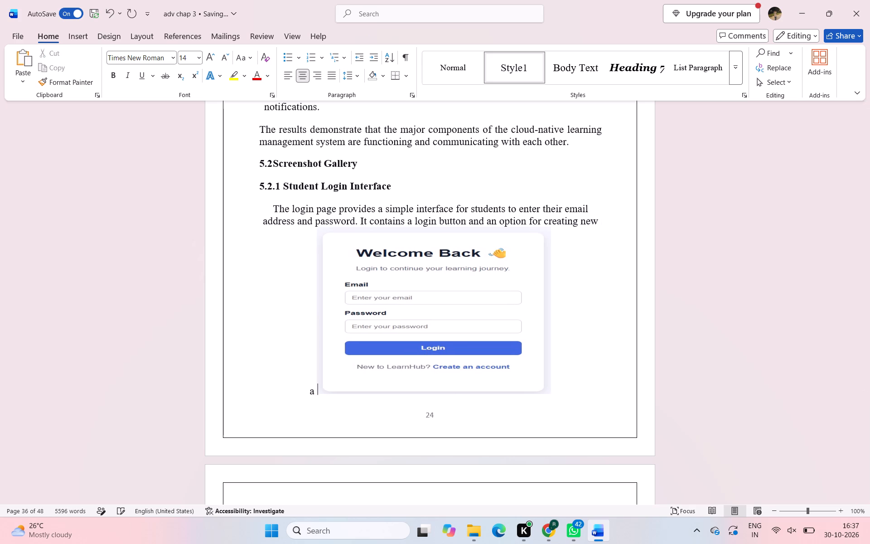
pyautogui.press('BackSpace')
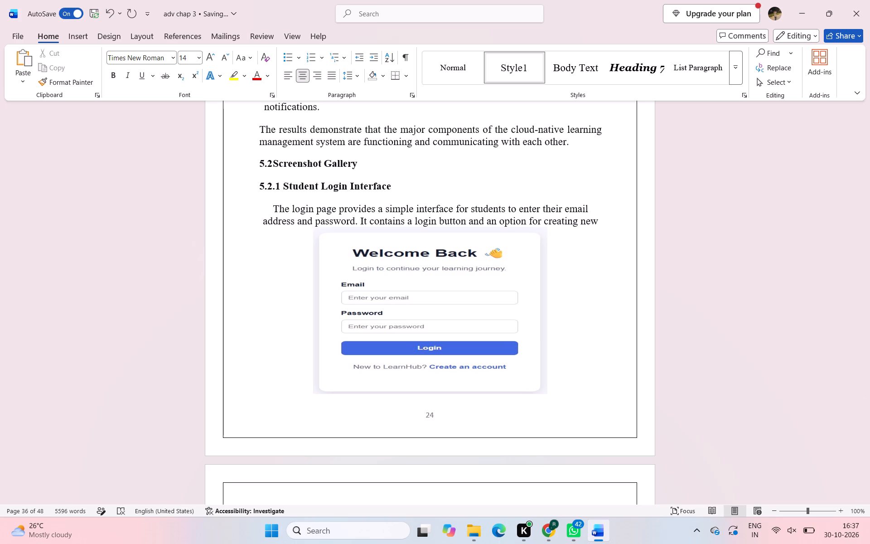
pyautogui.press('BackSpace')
# Return the login page description under heading 5.2.1, together with its screenshot, to justified alignment.
pyautogui.moveTo(275, 209); pyautogui.dragTo(616, 220)
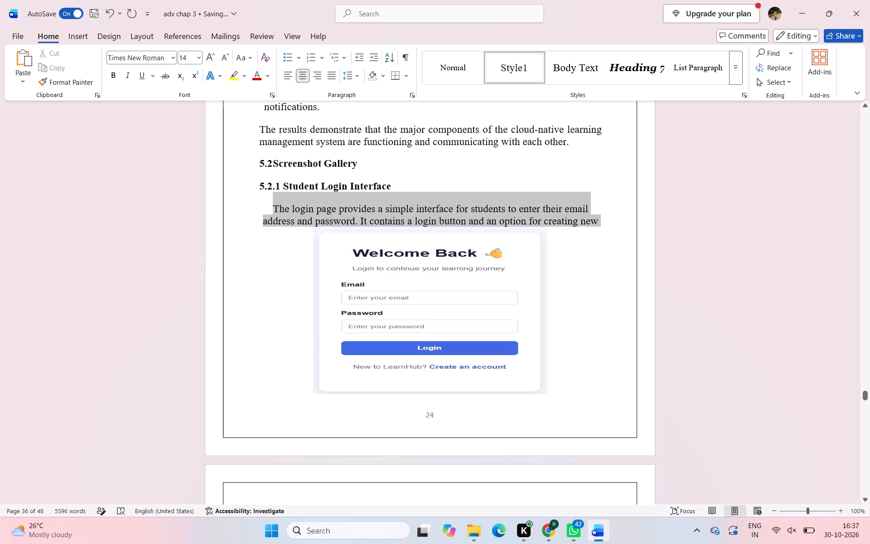
pyautogui.moveTo(616, 220); pyautogui.dragTo(615, 220)
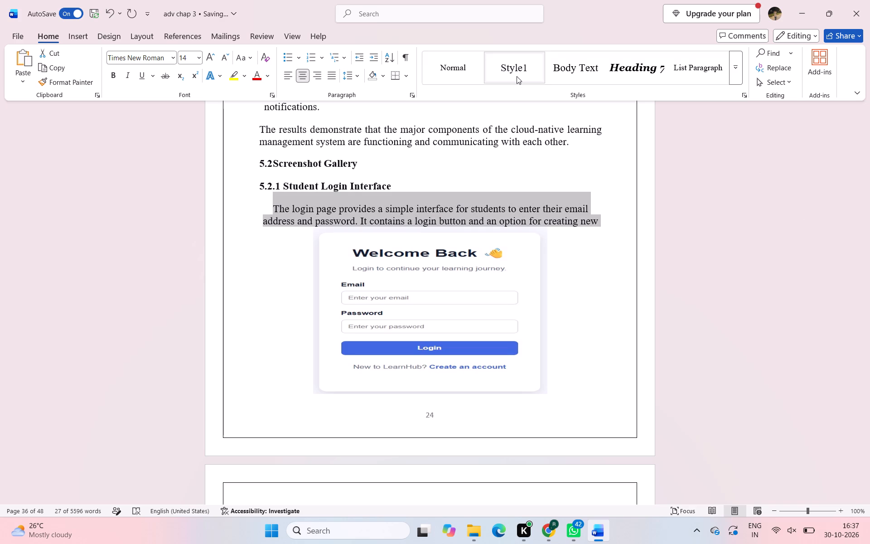
pyautogui.click(517, 76)
pyautogui.click(517, 76)
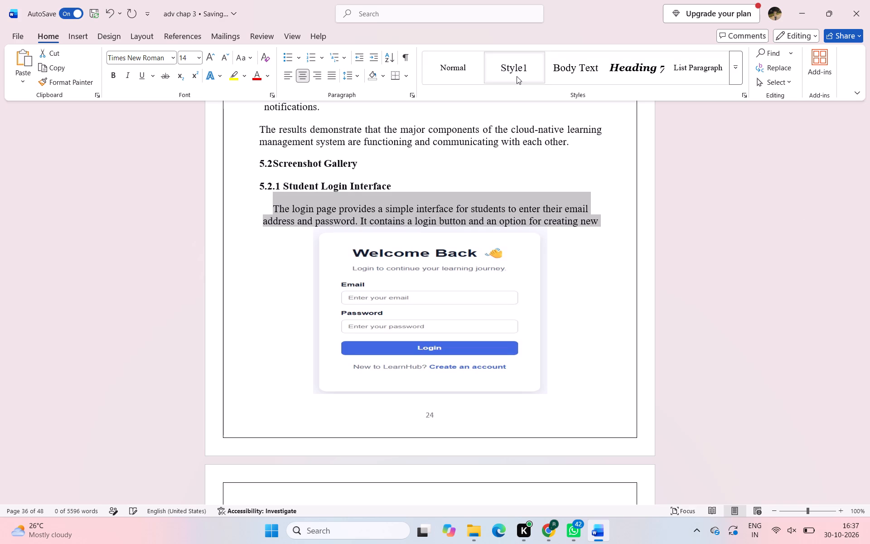
pyautogui.click(273, 208)
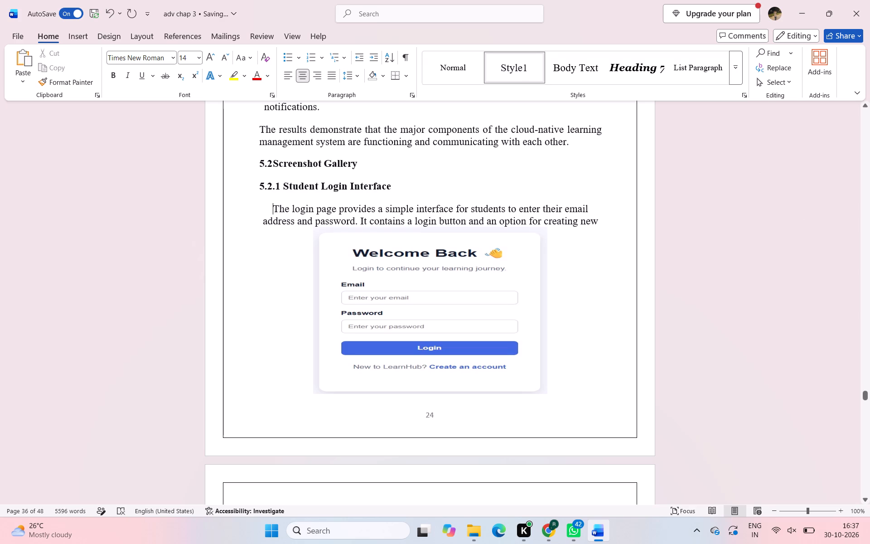
pyautogui.press('BackSpace')
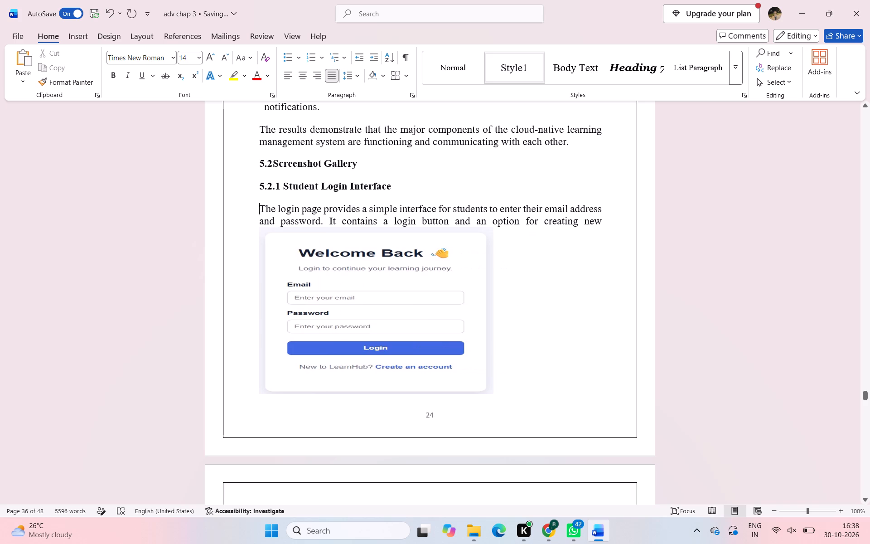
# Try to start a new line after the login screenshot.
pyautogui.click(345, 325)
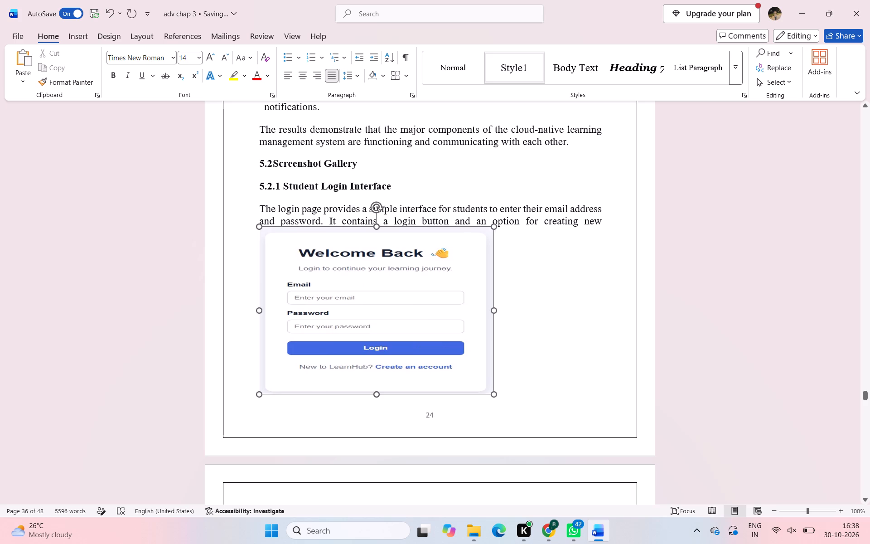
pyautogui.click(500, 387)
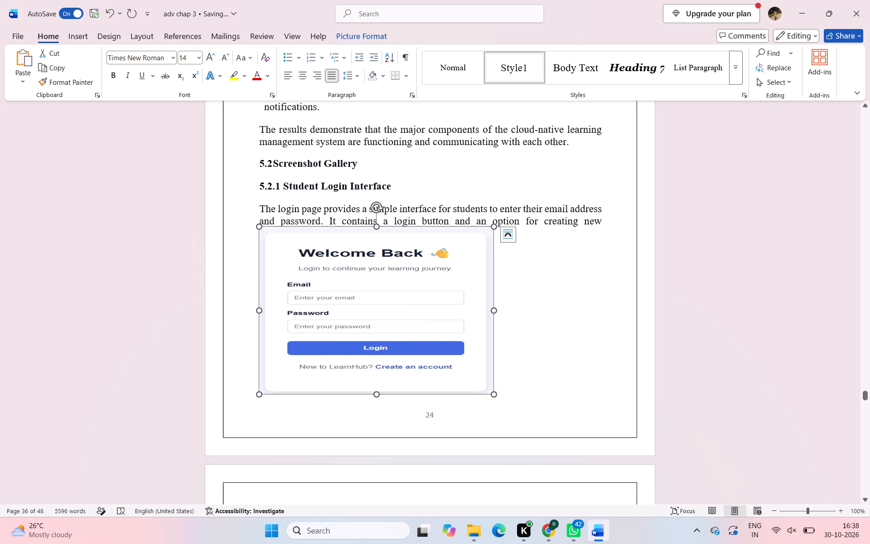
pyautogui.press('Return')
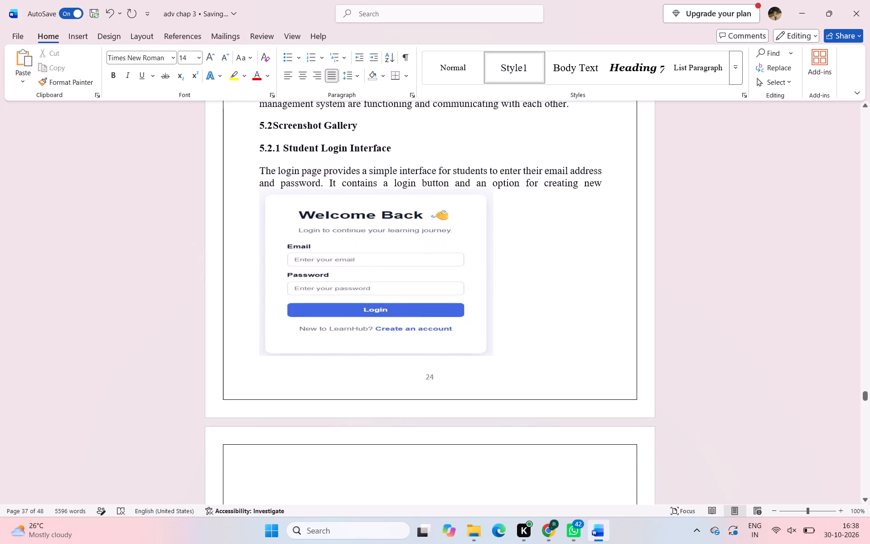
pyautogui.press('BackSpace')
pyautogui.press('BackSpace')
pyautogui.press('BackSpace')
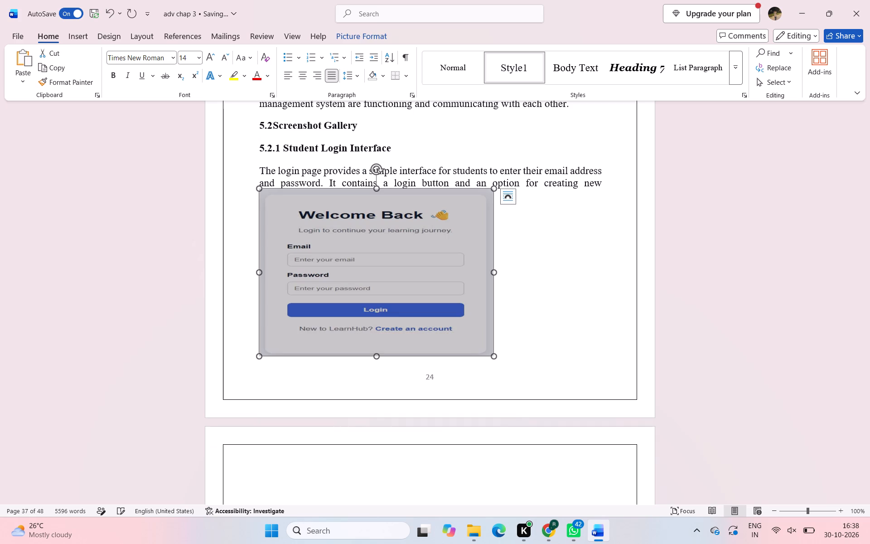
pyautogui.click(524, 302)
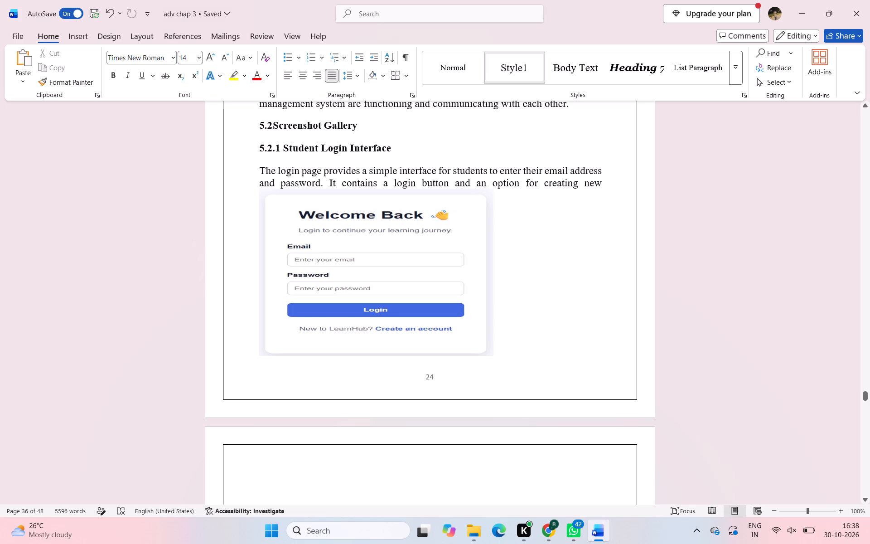
# Enter the caption "Figure 5.1: Login Interface" in the page 24 footer, beneath the login screenshot.
pyautogui.click(463, 364)
pyautogui.doubleClick(446, 371)
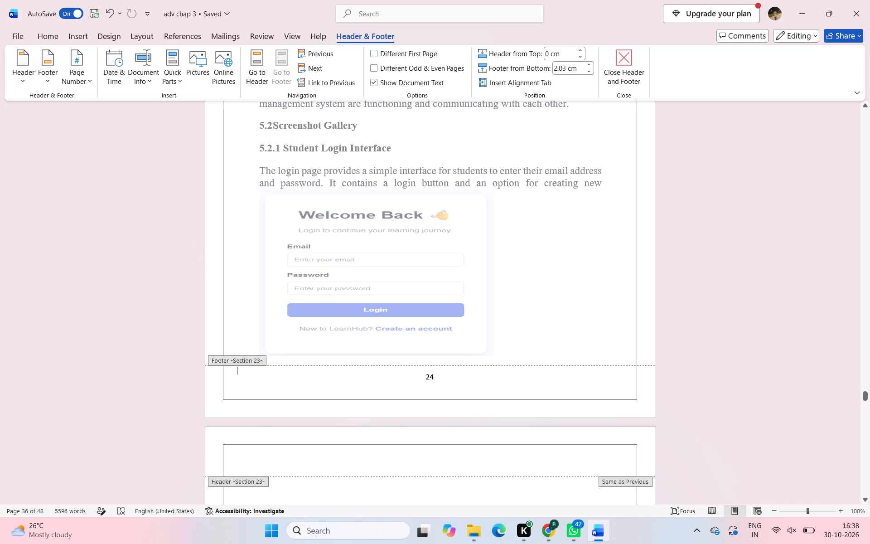
pyautogui.hotkey('shift', 'f')
pyautogui.press('i')
pyautogui.write('guree')
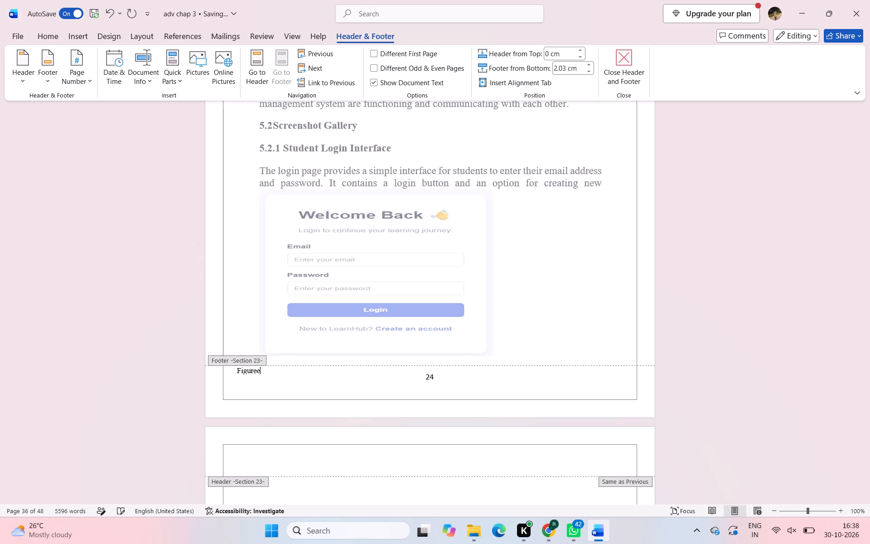
pyautogui.press('BackSpace')
pyautogui.press('space')
pyautogui.write('5.')
pyautogui.press('1')
pyautogui.write(':')
pyautogui.press('space')
pyautogui.write('Lo')
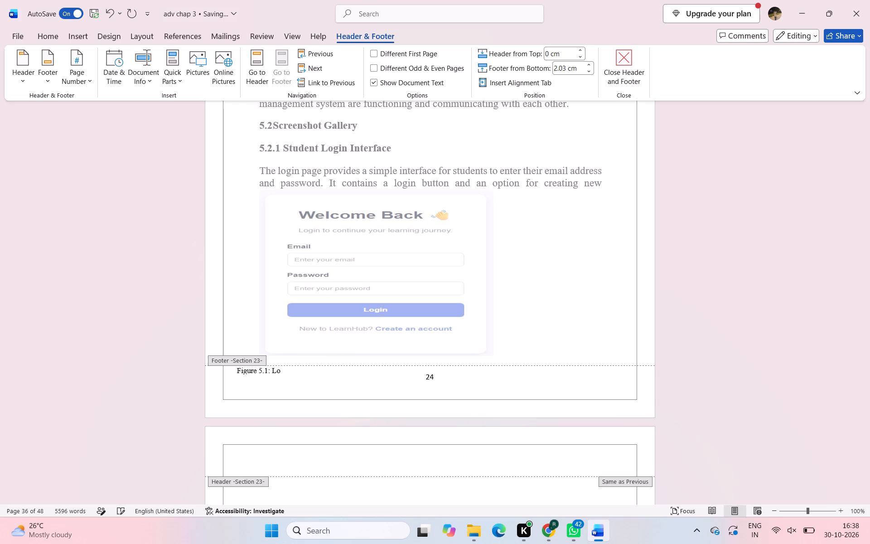
pyautogui.write('gin Interface')
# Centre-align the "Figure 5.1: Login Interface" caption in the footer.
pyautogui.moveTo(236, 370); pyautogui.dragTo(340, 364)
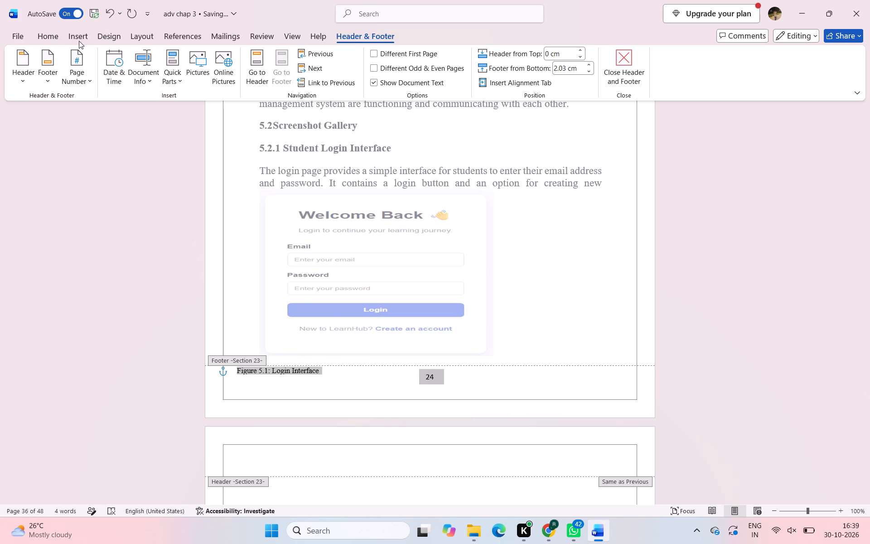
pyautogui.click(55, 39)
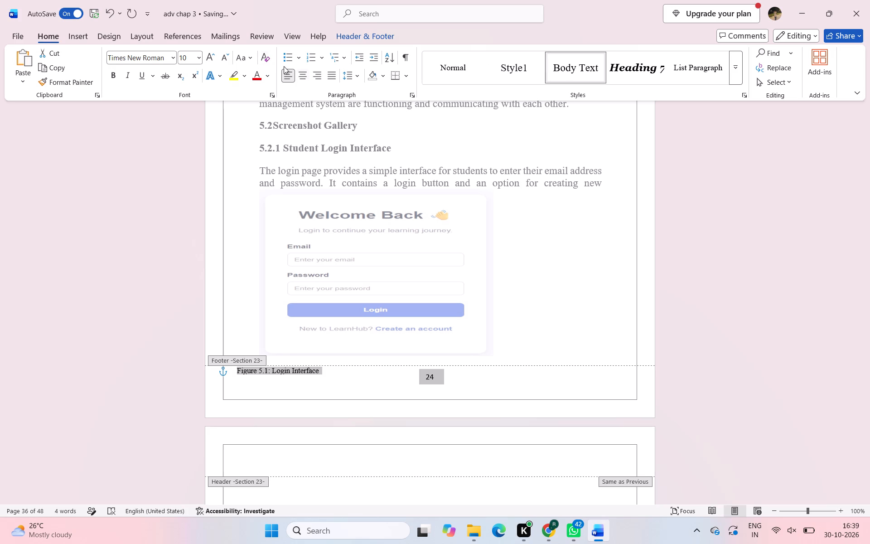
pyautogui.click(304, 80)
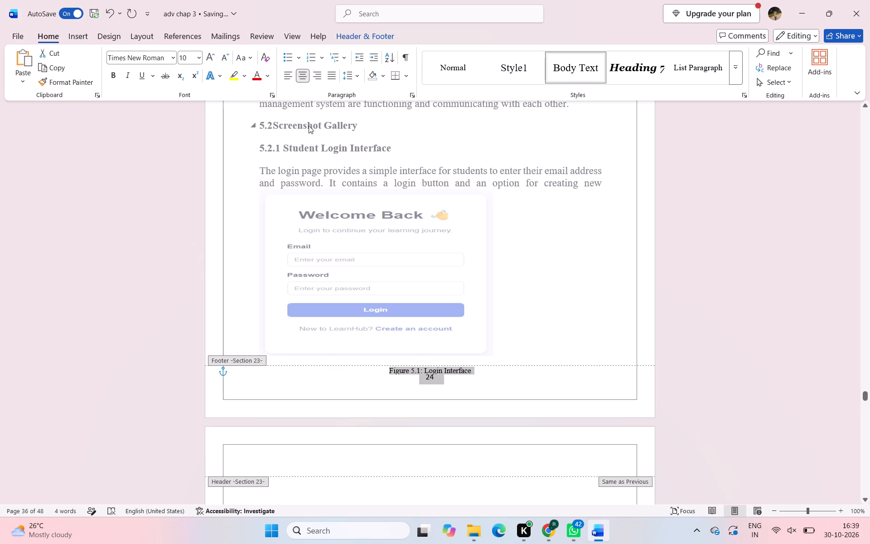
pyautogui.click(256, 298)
# Return the Figure 5.1 caption to left alignment, shift it under the login screenshot with 20 leading spaces, and leave the footer.
pyautogui.click(387, 368)
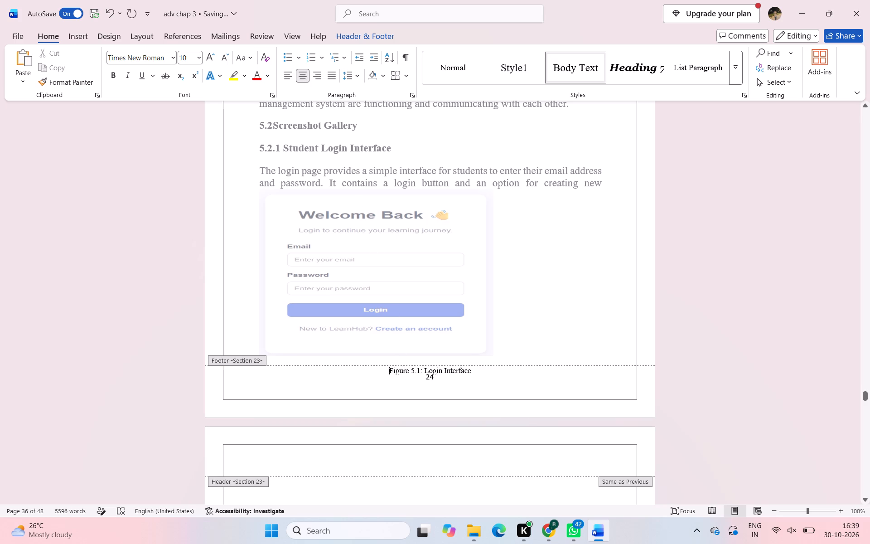
pyautogui.press('BackSpace')
pyautogui.press('space')
pyautogui.press('space')
pyautogui.press('space')
pyautogui.press('space')
pyautogui.press('space')
pyautogui.press('space')
pyautogui.press('space')
pyautogui.press('space')
pyautogui.press('space')
pyautogui.press('space')
pyautogui.press('space')
pyautogui.press('space')
pyautogui.press('space')
pyautogui.press('space')
pyautogui.press('space')
pyautogui.press('space')
pyautogui.press('space')
pyautogui.press('space')
pyautogui.press('space')
pyautogui.press('space')
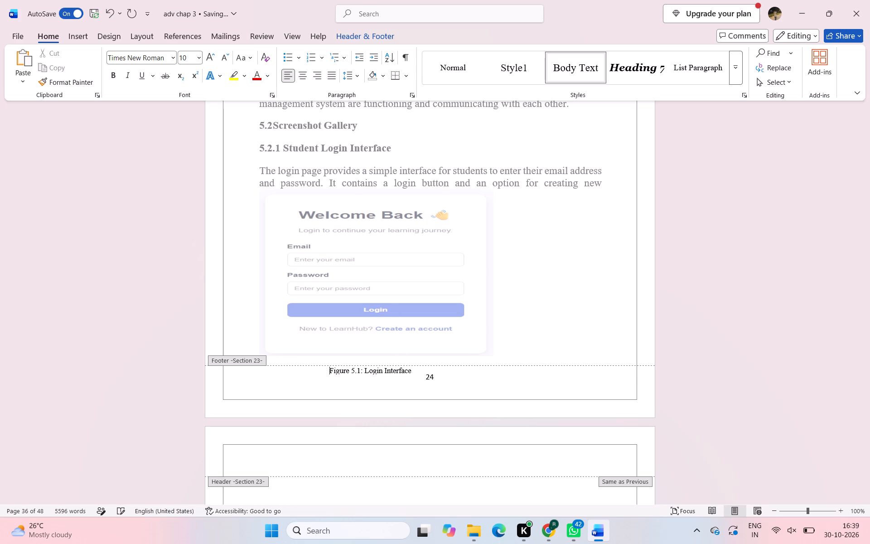
pyautogui.doubleClick(577, 311)
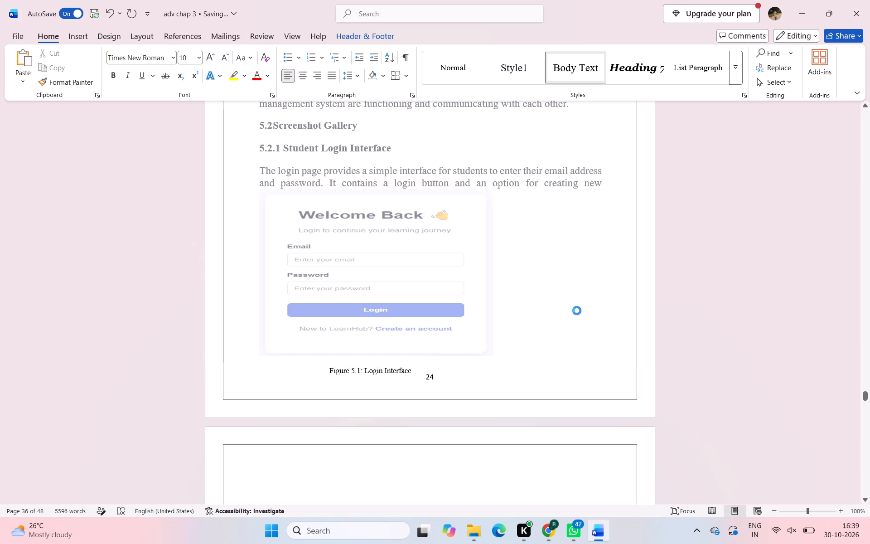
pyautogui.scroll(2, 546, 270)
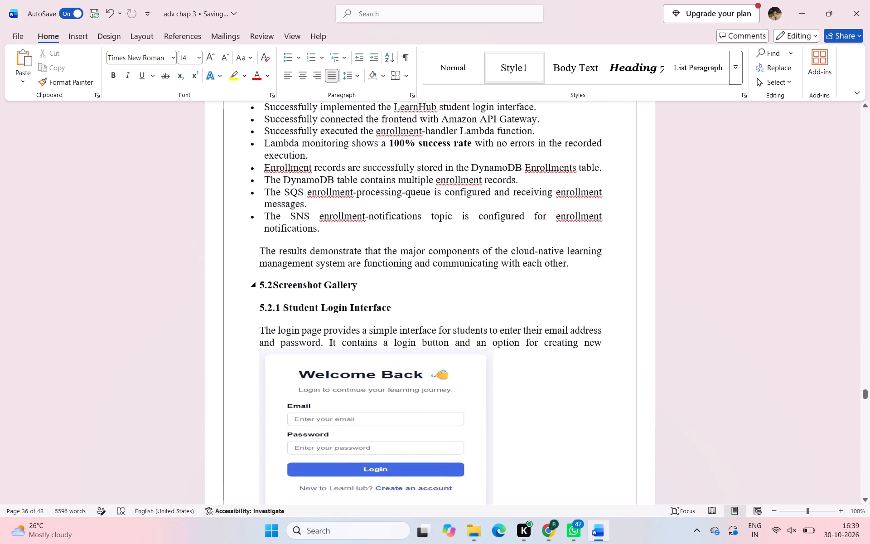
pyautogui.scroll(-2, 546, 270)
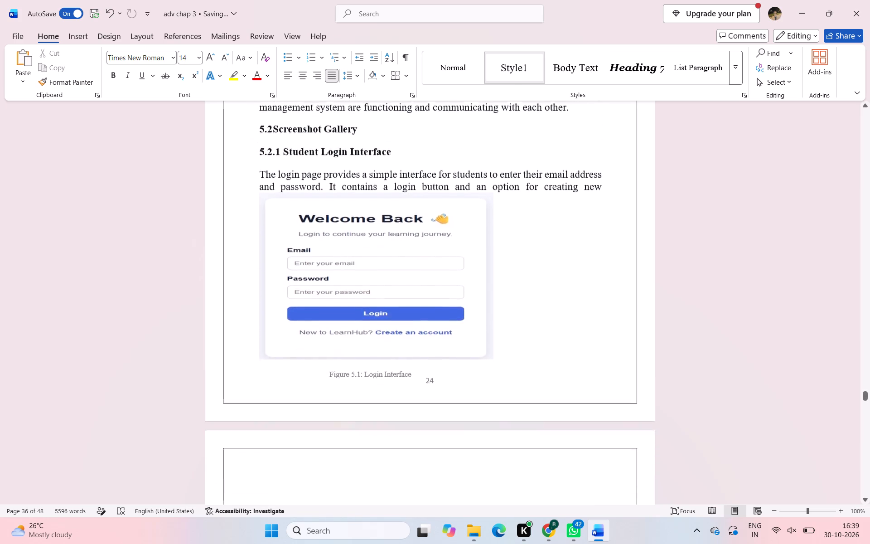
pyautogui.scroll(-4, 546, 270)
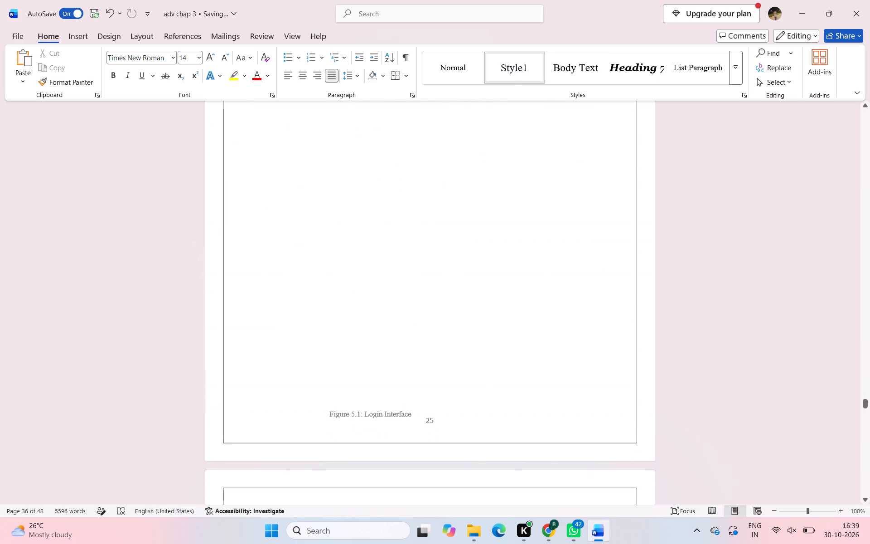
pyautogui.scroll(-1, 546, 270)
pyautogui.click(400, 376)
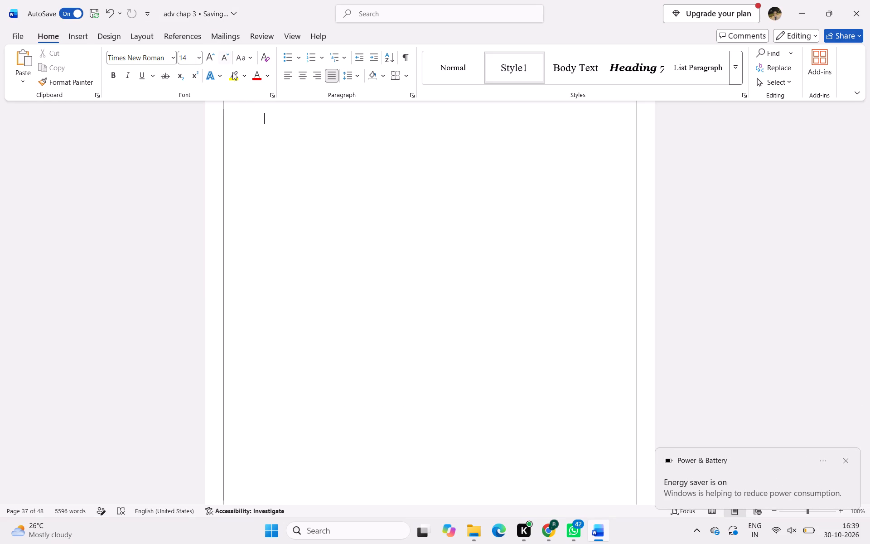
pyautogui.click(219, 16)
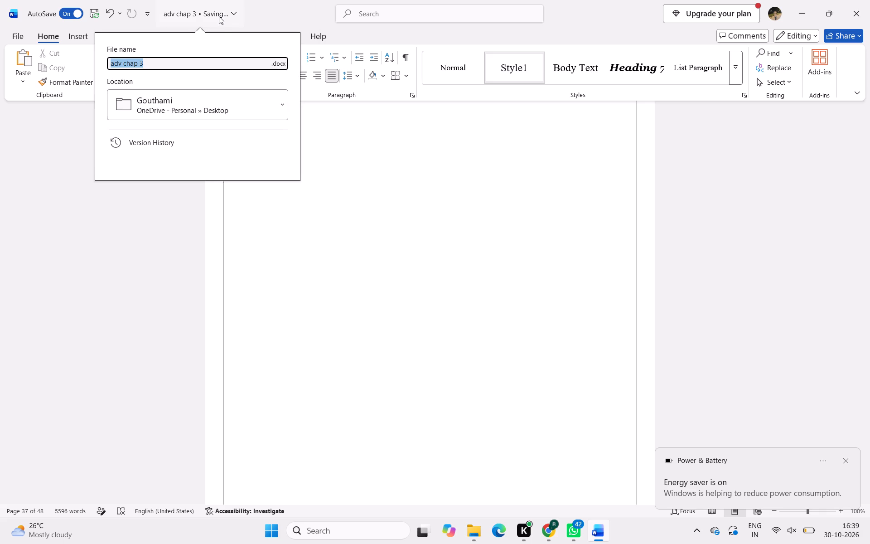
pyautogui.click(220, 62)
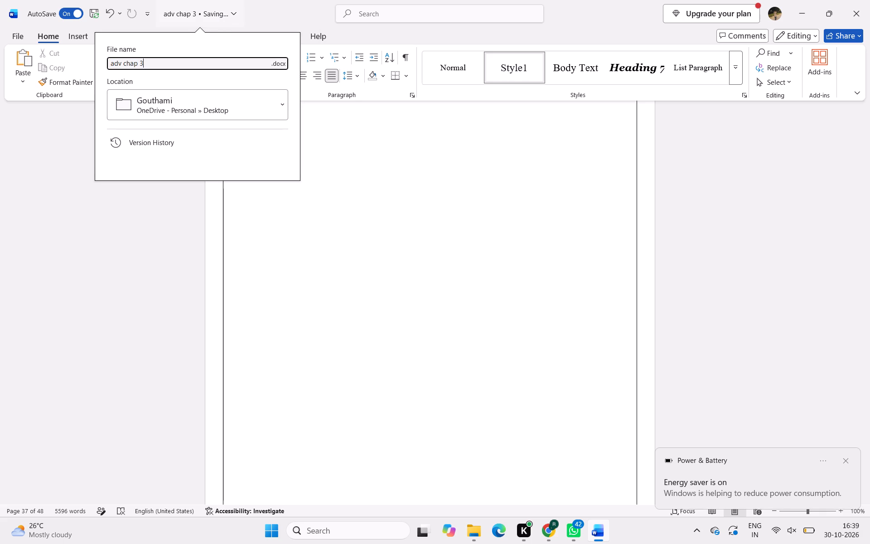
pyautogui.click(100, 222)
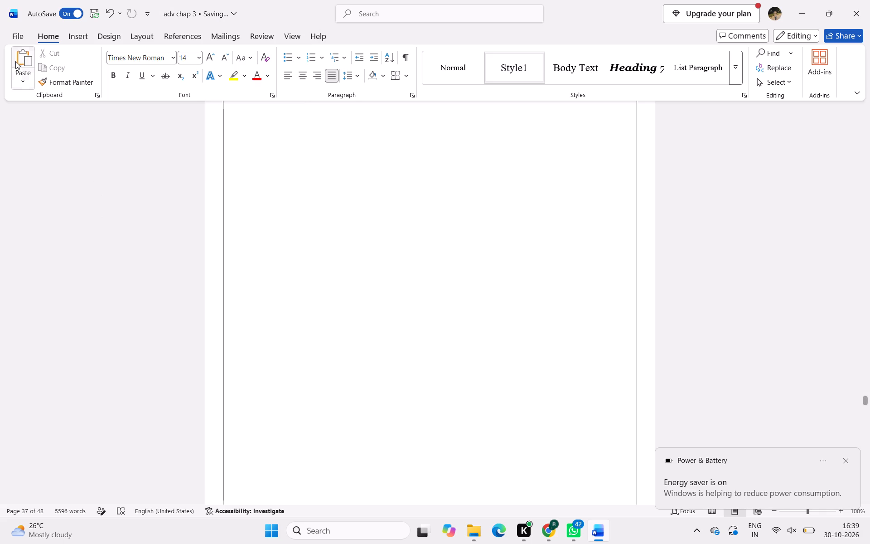
# Start saving a copy of the report on this PC, beginning in the Downloads folder.
pyautogui.click(18, 34)
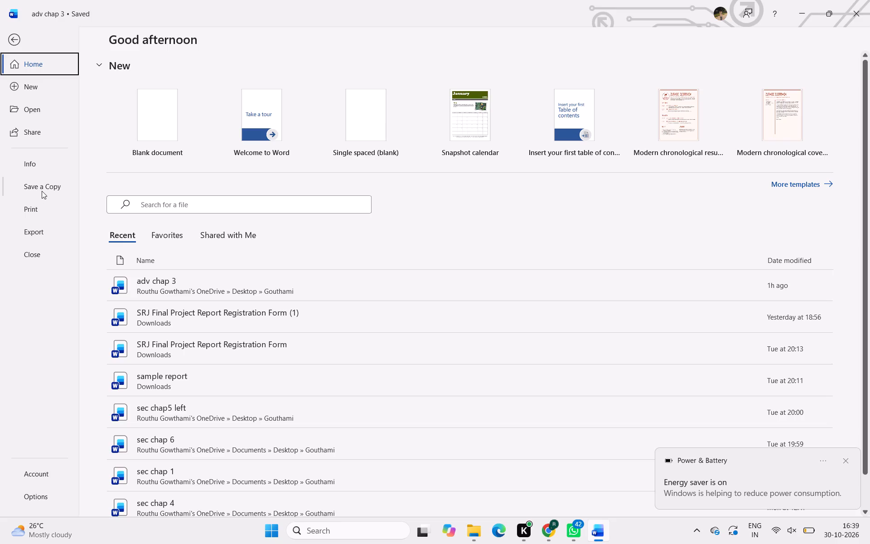
pyautogui.click(42, 191)
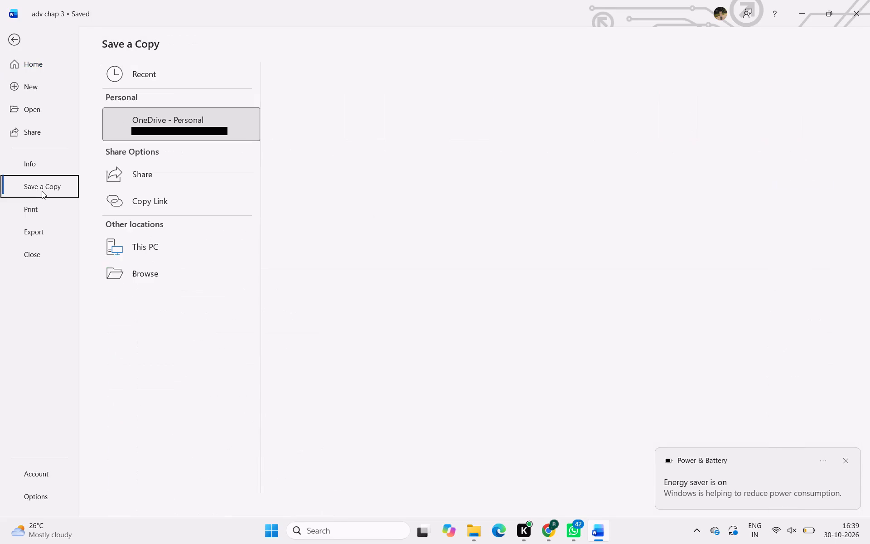
pyautogui.click(138, 242)
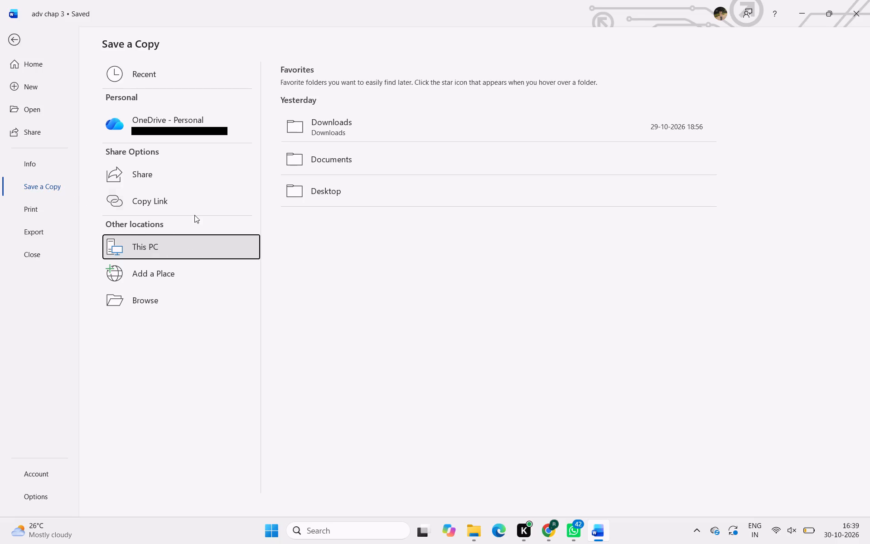
pyautogui.click(344, 124)
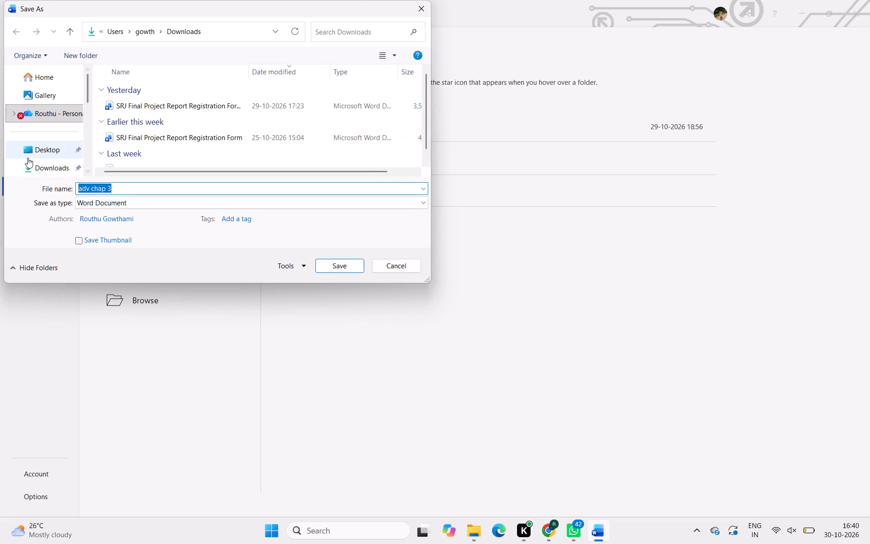
# Save the report copy as a Word document named "adv chap 4" in the Gouthami folder on the Desktop.
pyautogui.scroll(-1, 28, 158)
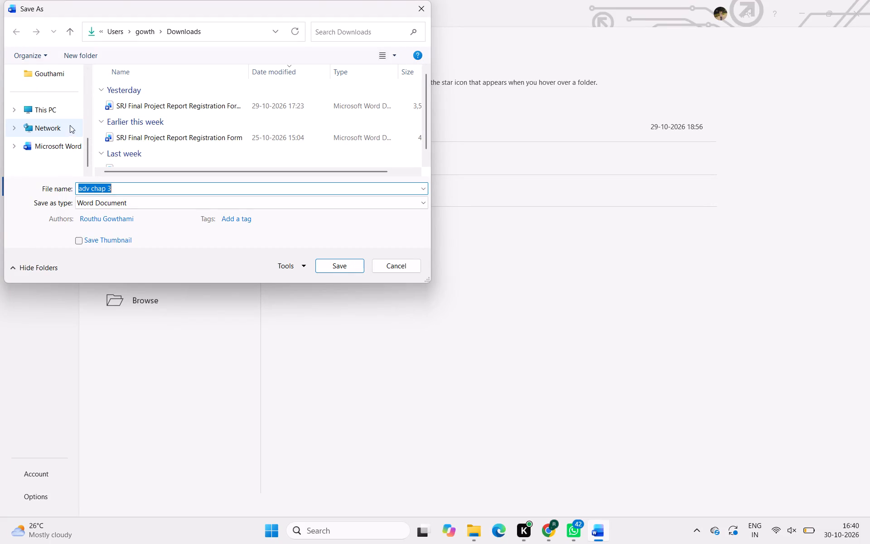
pyautogui.click(58, 70)
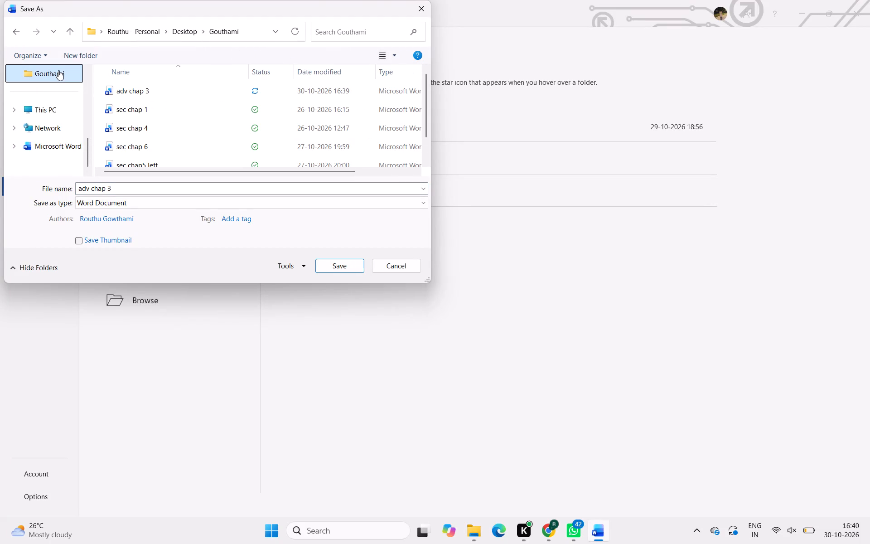
pyautogui.click(126, 189)
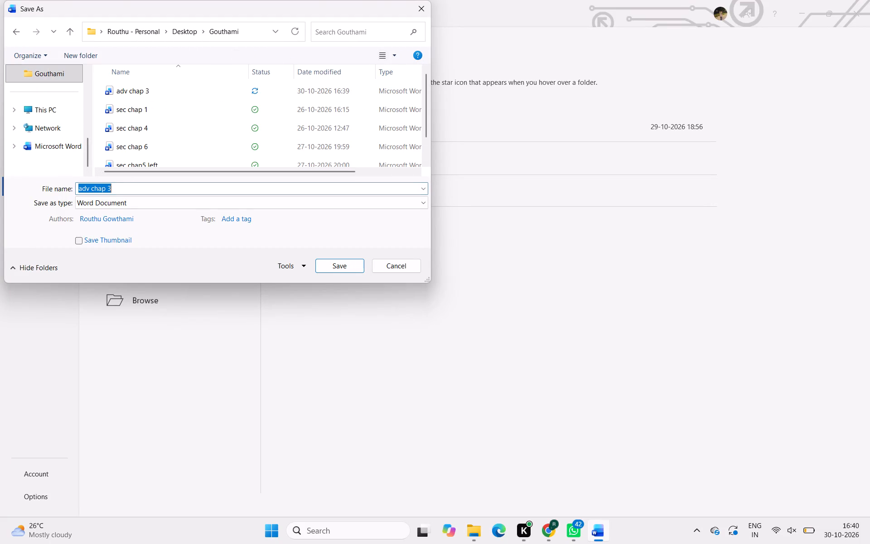
pyautogui.click(126, 189)
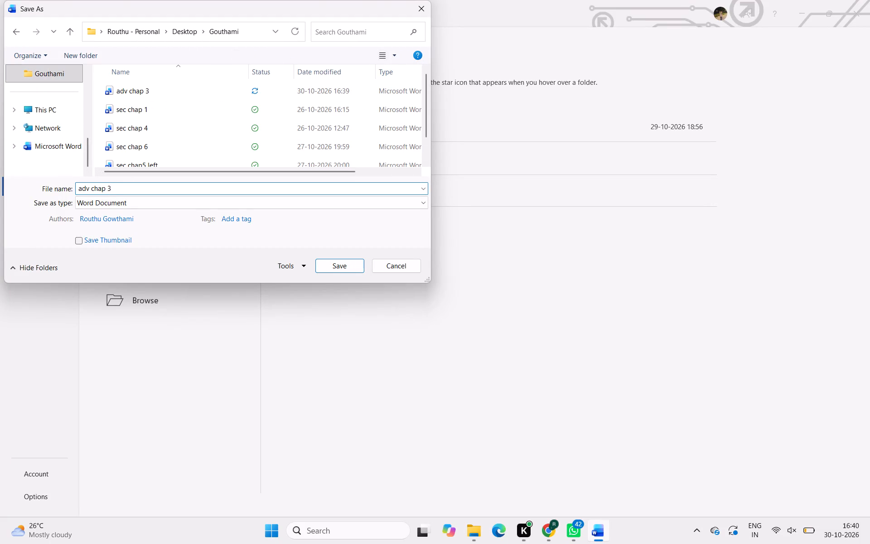
pyautogui.press('BackSpace')
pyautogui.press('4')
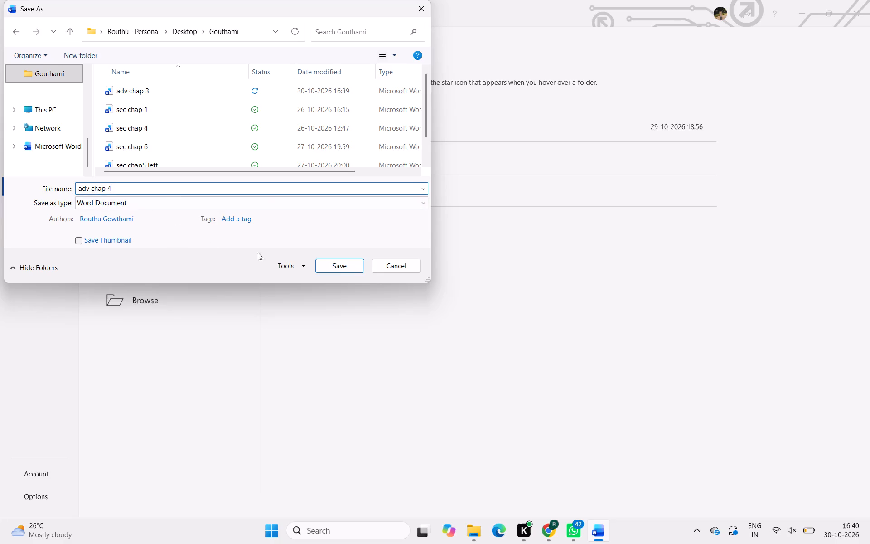
pyautogui.click(342, 267)
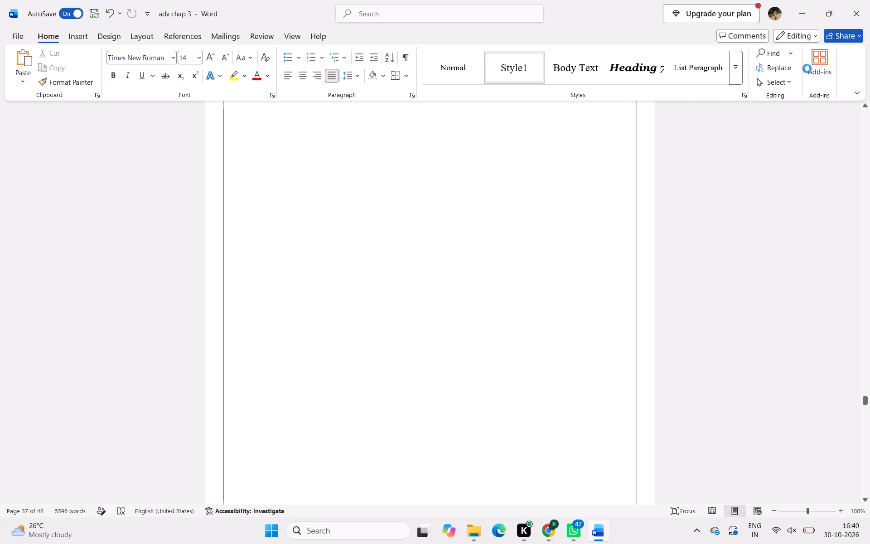
# Close the report document and its window.
pyautogui.click(854, 13)
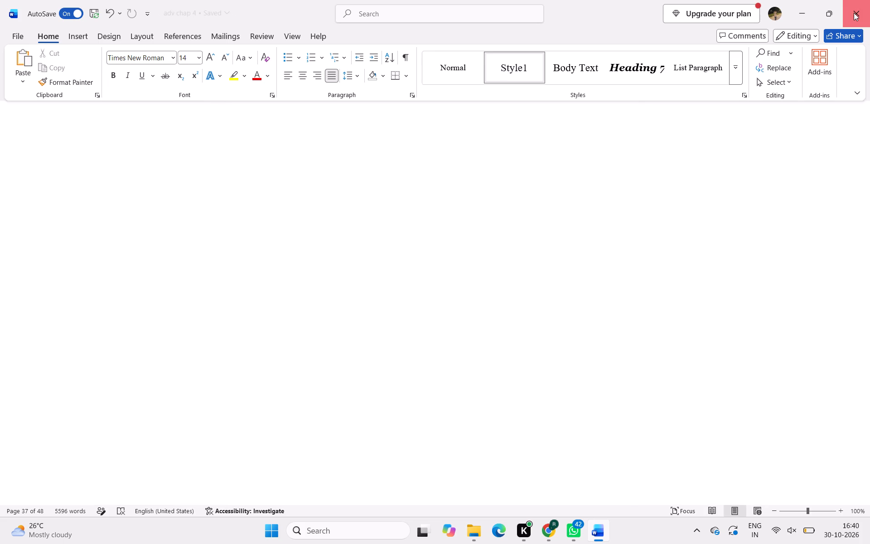
pyautogui.click(854, 13)
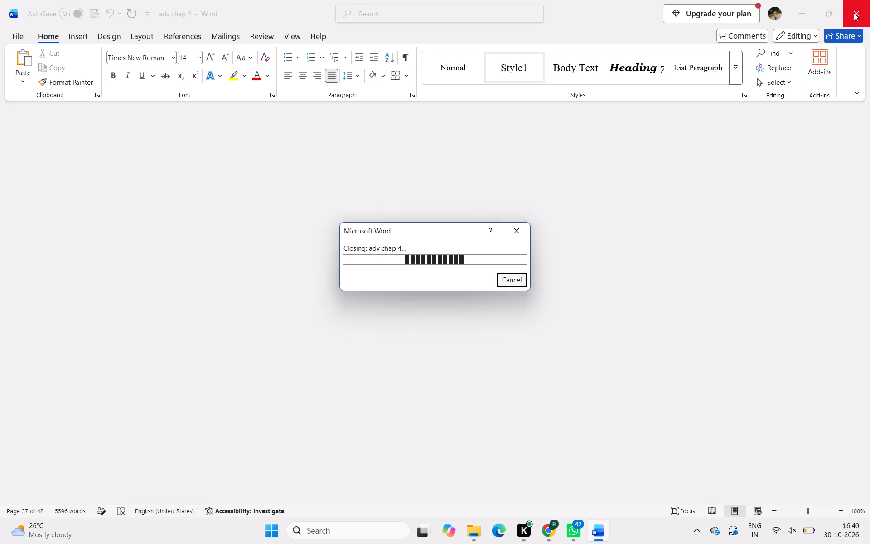